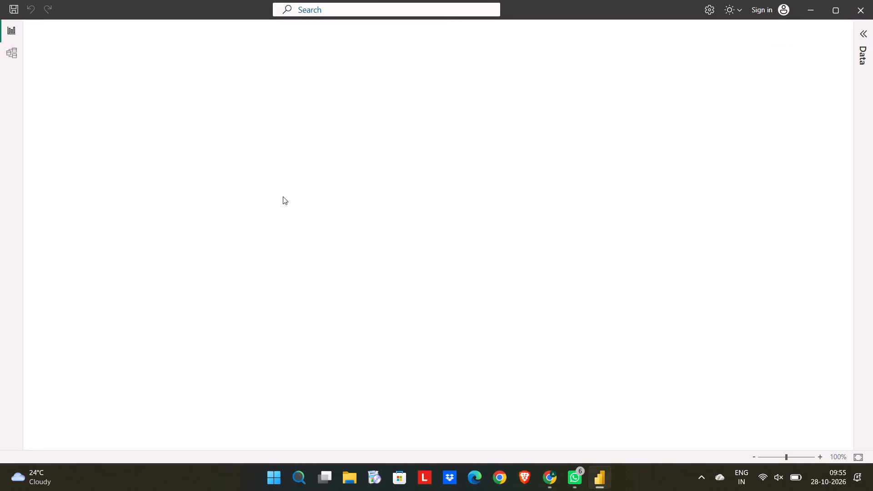
# Start a new blank report.
pyautogui.click(195, 117)
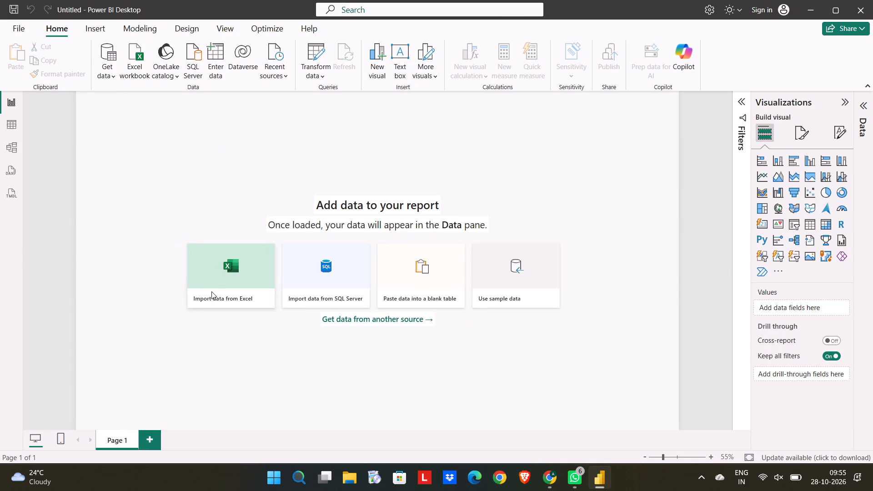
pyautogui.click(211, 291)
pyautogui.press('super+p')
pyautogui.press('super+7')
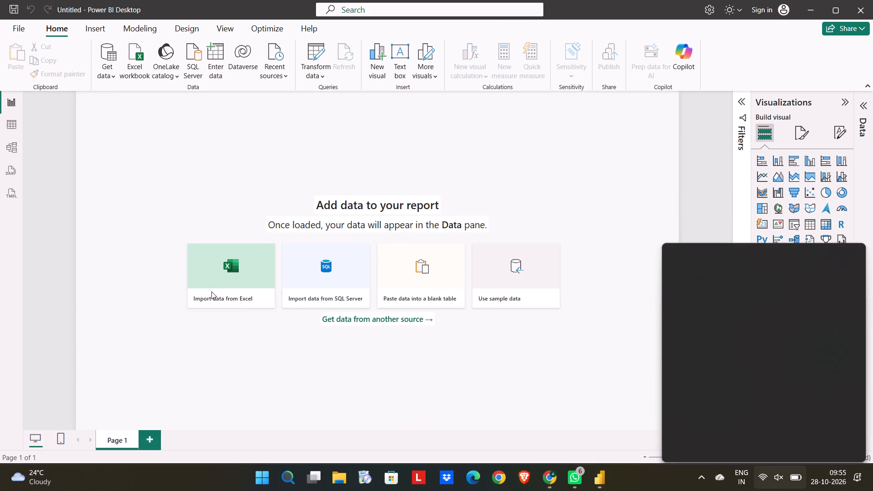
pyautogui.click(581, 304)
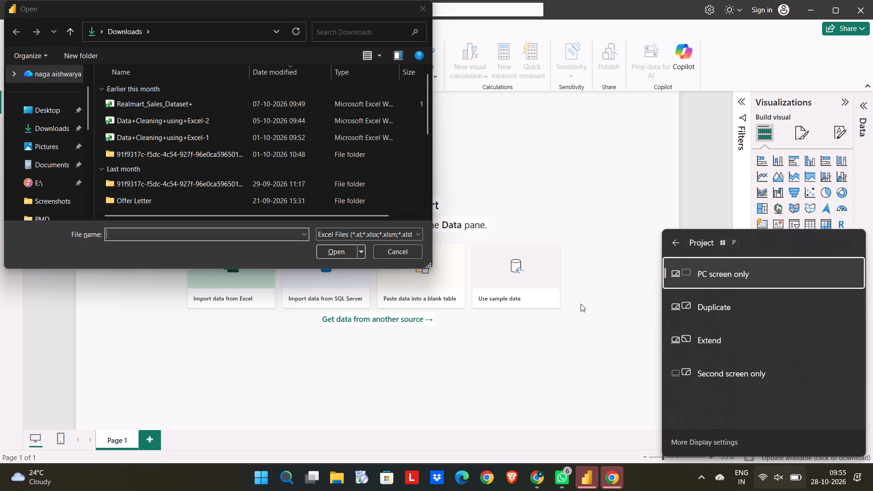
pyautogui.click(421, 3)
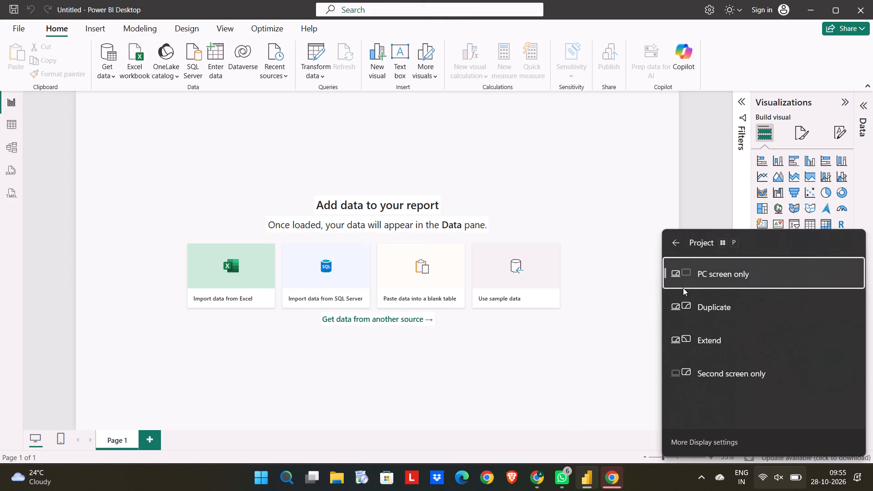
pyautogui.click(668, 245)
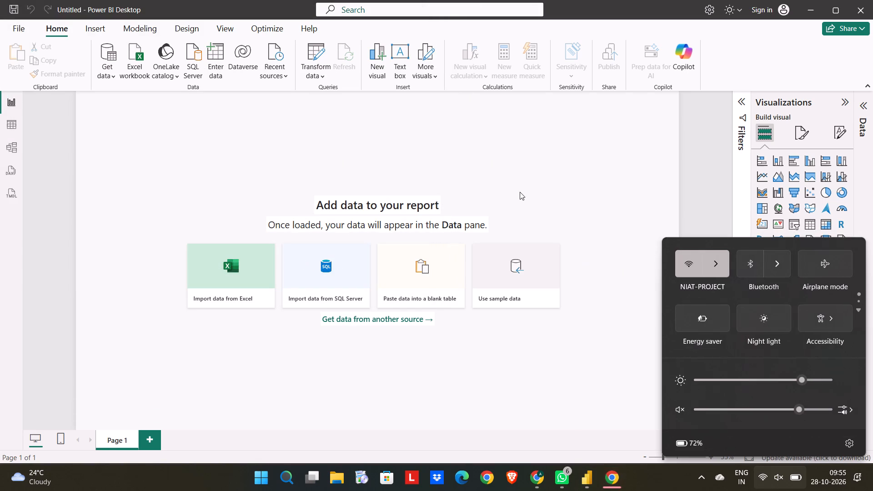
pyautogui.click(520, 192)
# Open the Excel workbook Realmart_Sales_Dataset+ from the Downloads folder as the report's data source.
pyautogui.click(243, 285)
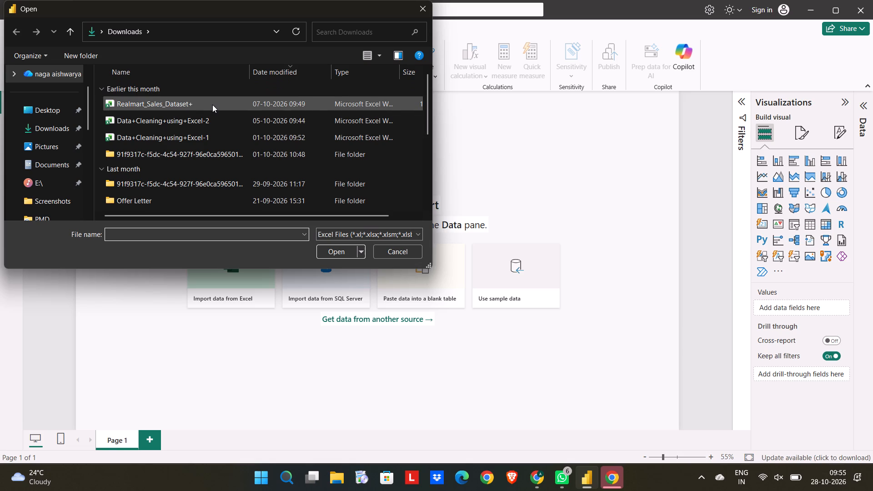
pyautogui.click(212, 105)
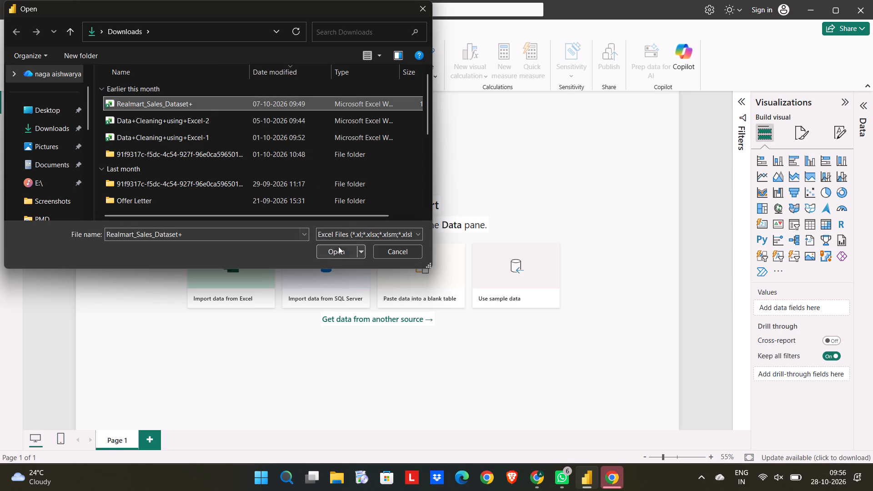
pyautogui.click(331, 260)
pyautogui.click(340, 246)
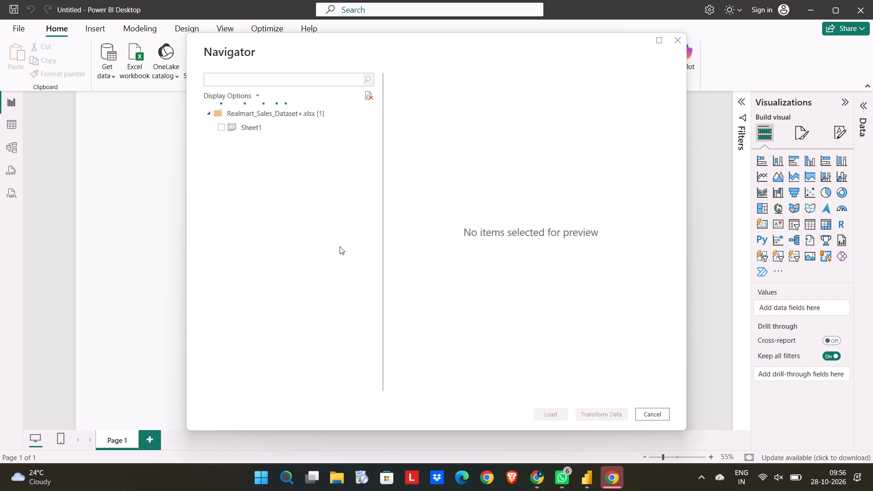
# Select Sheet1 of the Realmart sales workbook for import and check its data preview.
pyautogui.click(276, 131)
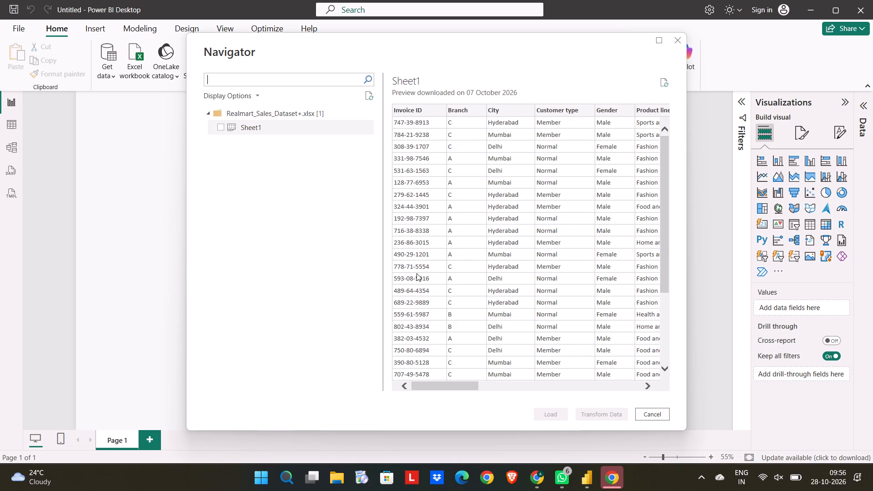
pyautogui.click(218, 127)
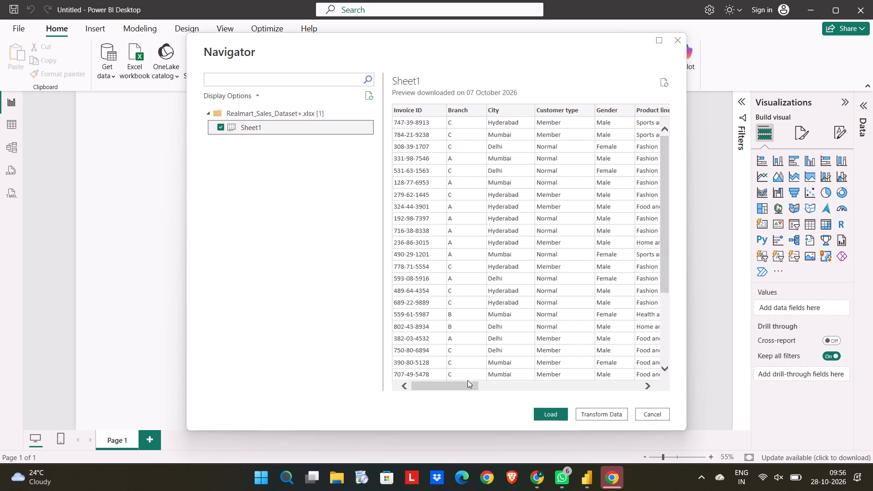
pyautogui.scroll(-12, 552, 294)
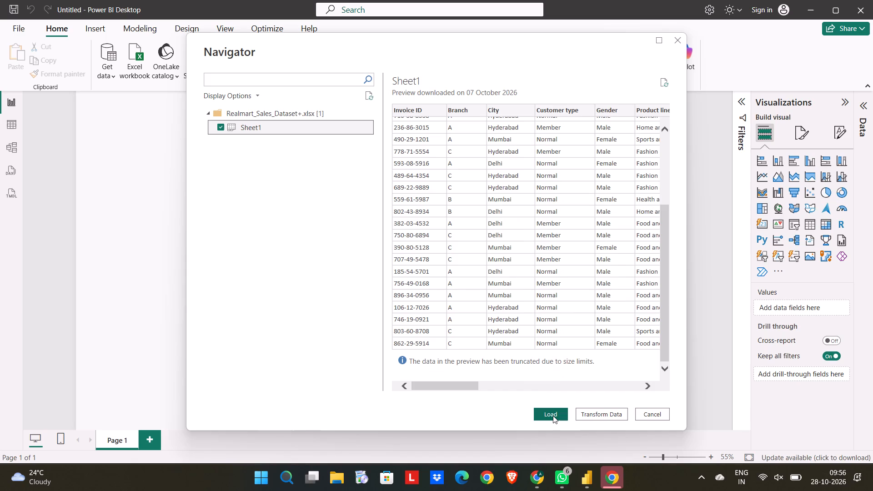
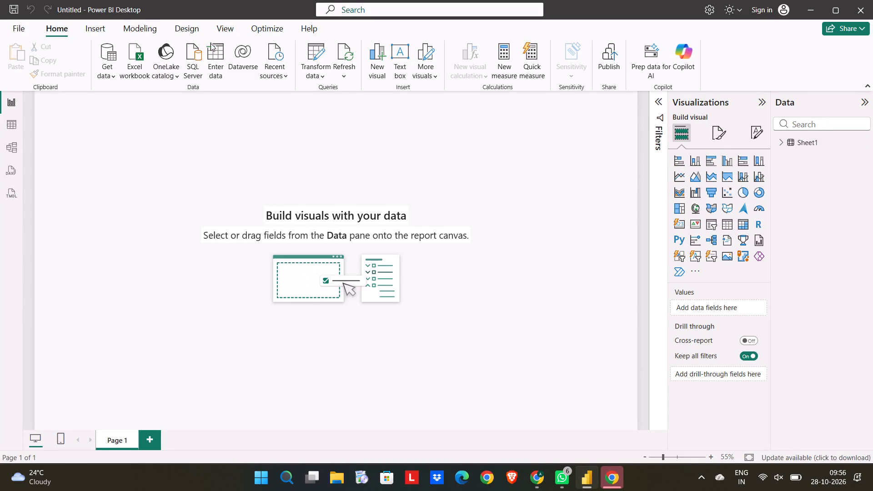
# Select the imported Sheet1 table among the report's data tables.
pyautogui.click(830, 146)
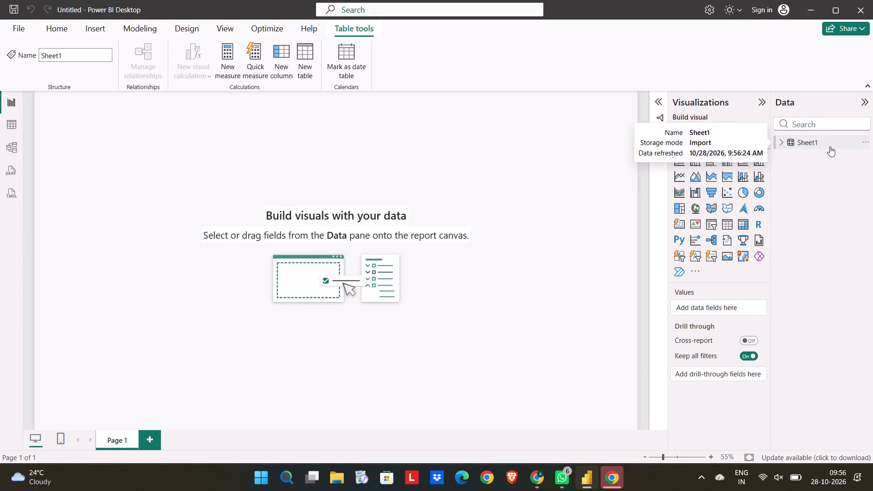
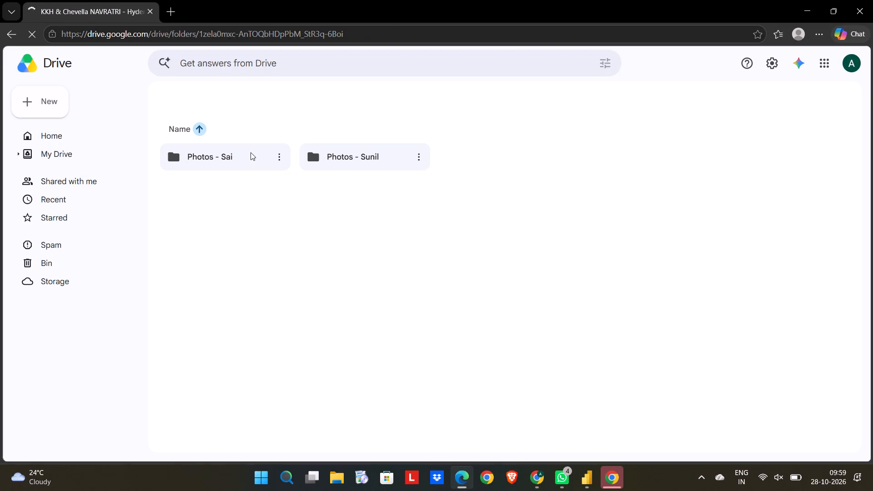
# Switch to Google Drive in Microsoft Edge and open the Photos - Sai folder inside KKH & Chevella NAVRATRI - Hyderabad.
pyautogui.click(250, 156)
pyautogui.doubleClick(228, 176)
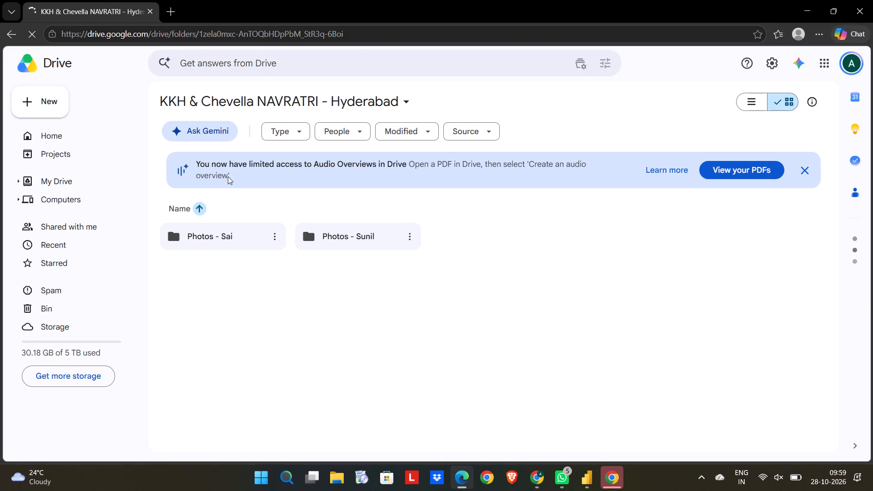
pyautogui.doubleClick(218, 235)
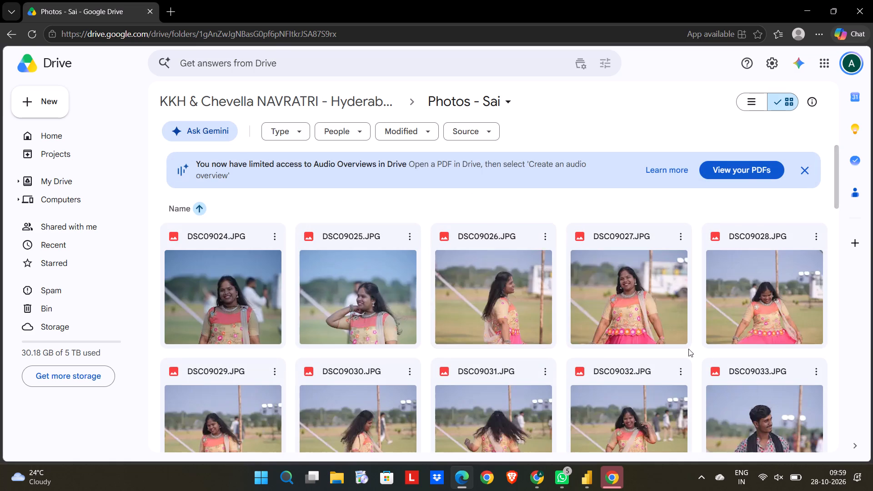
# Preview the photos DSC09045.JPG and DSC09046.JPG from the folder and close the preview.
pyautogui.scroll(-7, 688, 349)
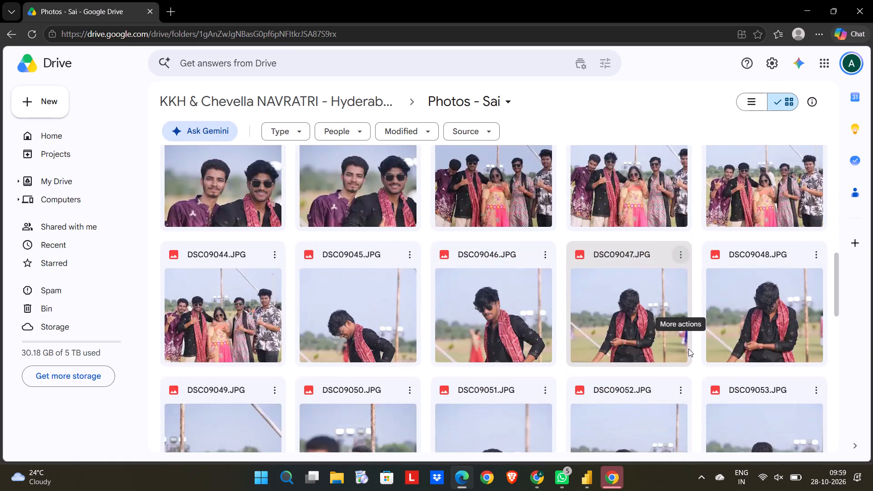
pyautogui.doubleClick(389, 348)
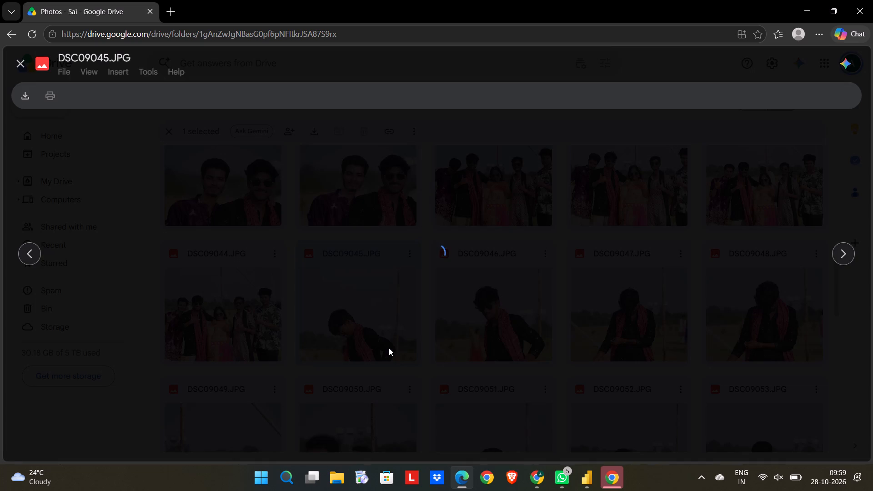
pyautogui.press('Right')
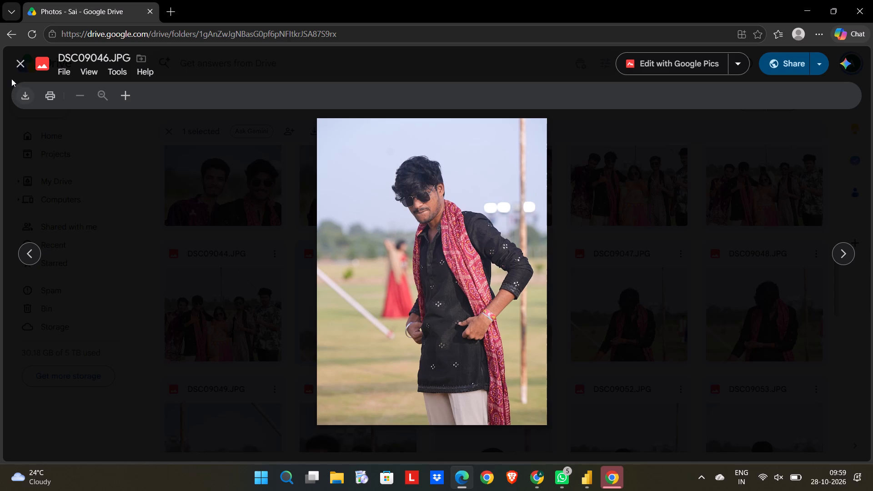
pyautogui.click(27, 56)
# Browse the photo thumbnails in the Photos - Sai folder as far as the row containing DSC09243.JPG.
pyautogui.scroll(-2, 352, 353)
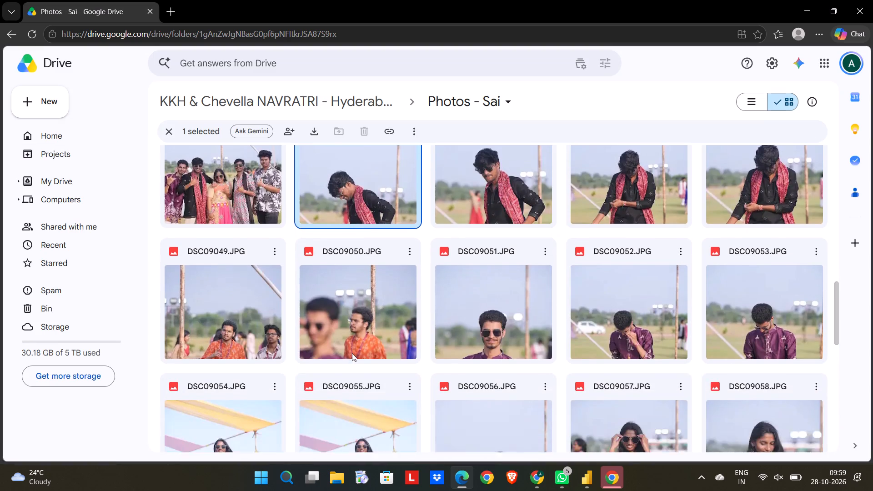
pyautogui.scroll(-5, 352, 353)
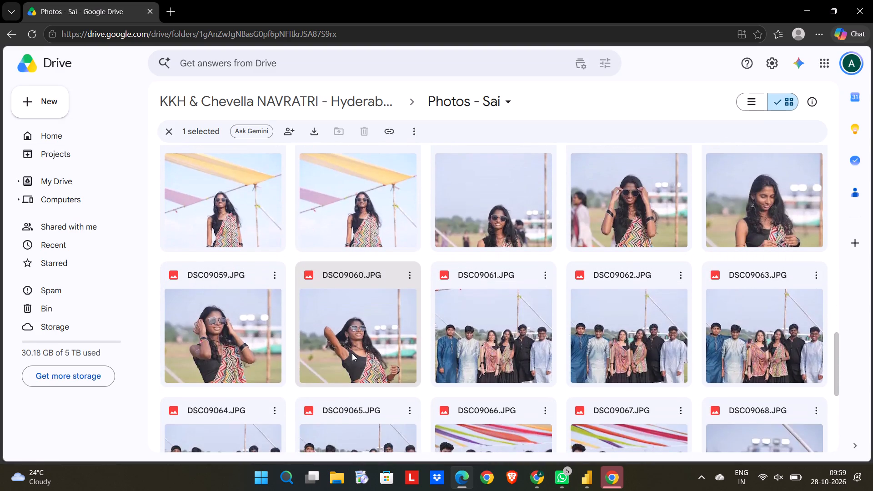
pyautogui.scroll(3, 352, 353)
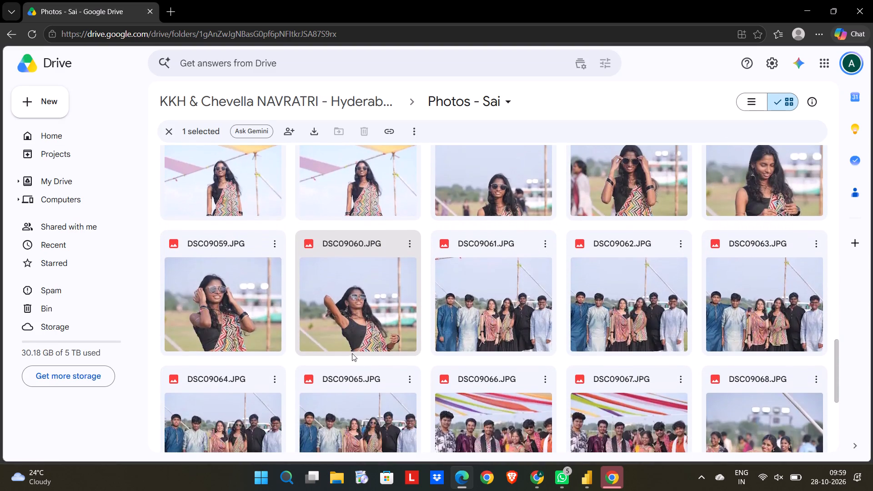
pyautogui.scroll(1, 352, 353)
pyautogui.scroll(-6, 352, 353)
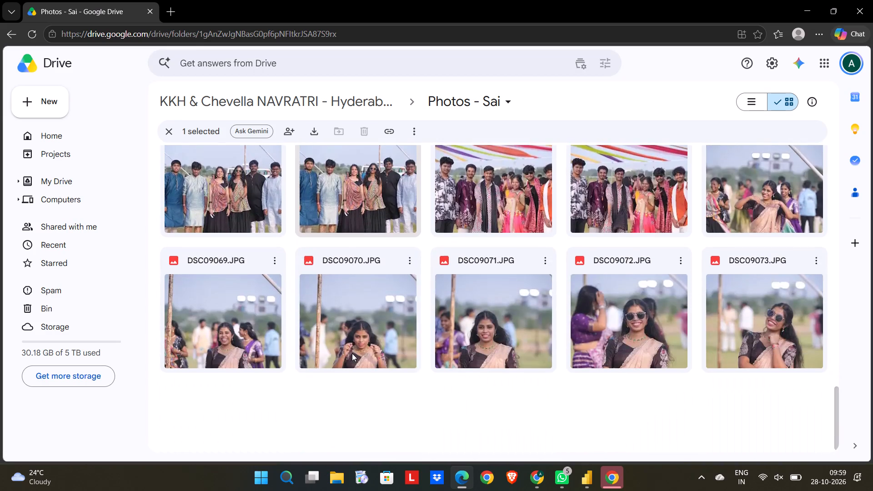
pyautogui.scroll(-6, 352, 353)
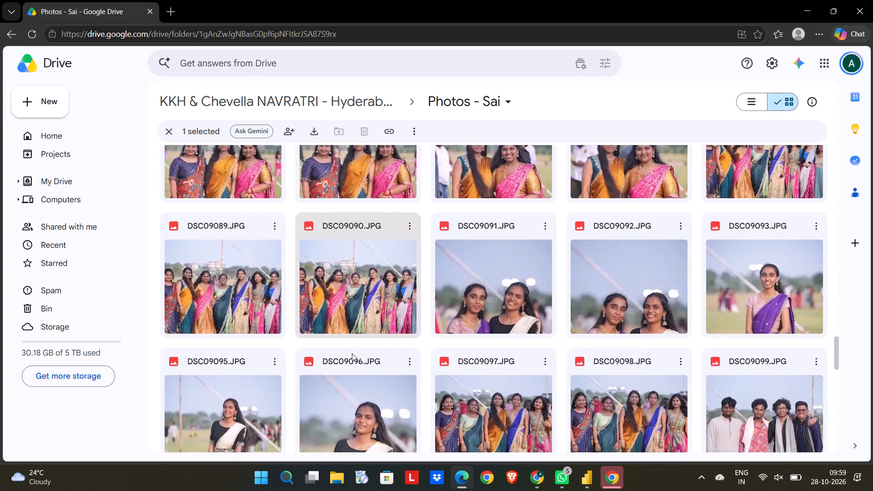
pyautogui.scroll(-10, 352, 353)
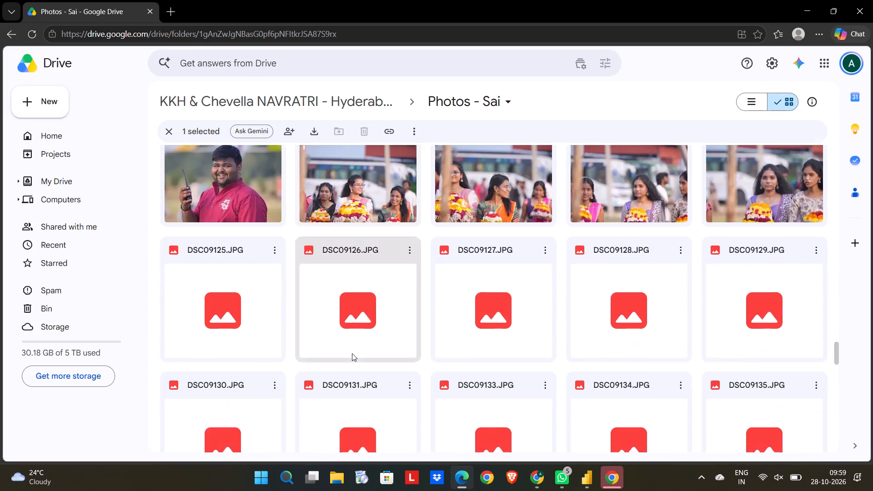
pyautogui.scroll(-4, 352, 353)
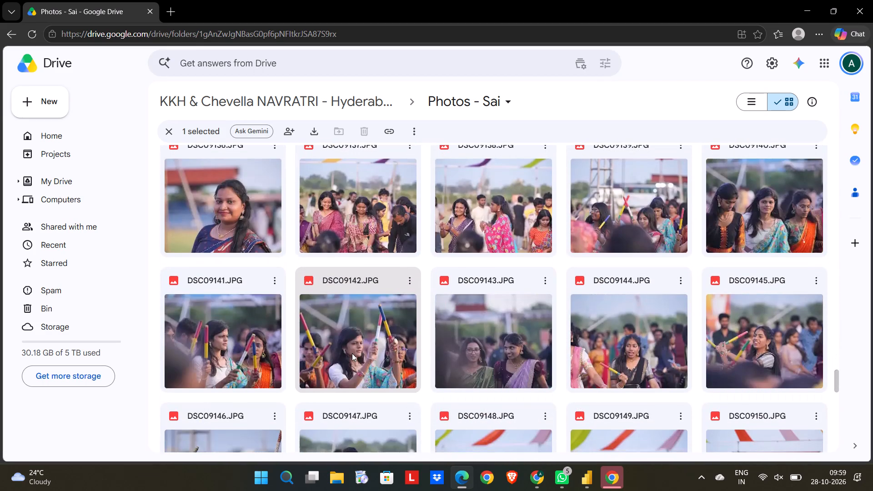
pyautogui.scroll(-1, 352, 353)
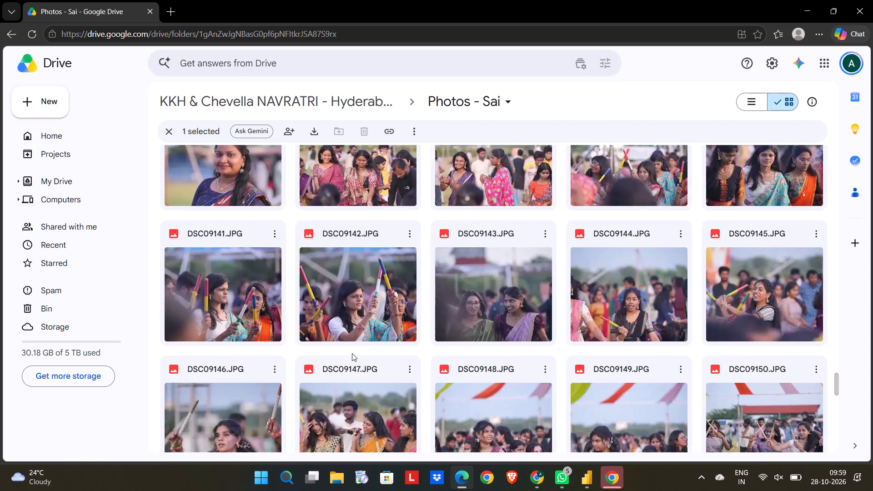
pyautogui.scroll(-6, 352, 353)
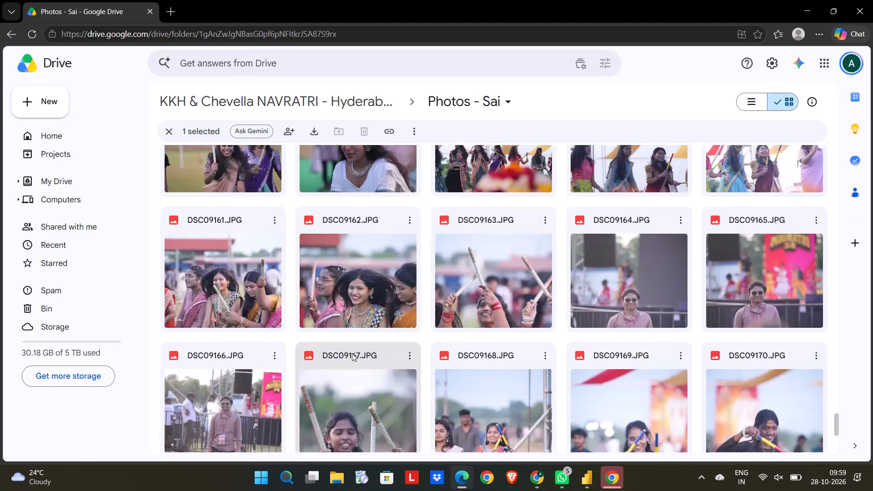
pyautogui.scroll(-4, 352, 353)
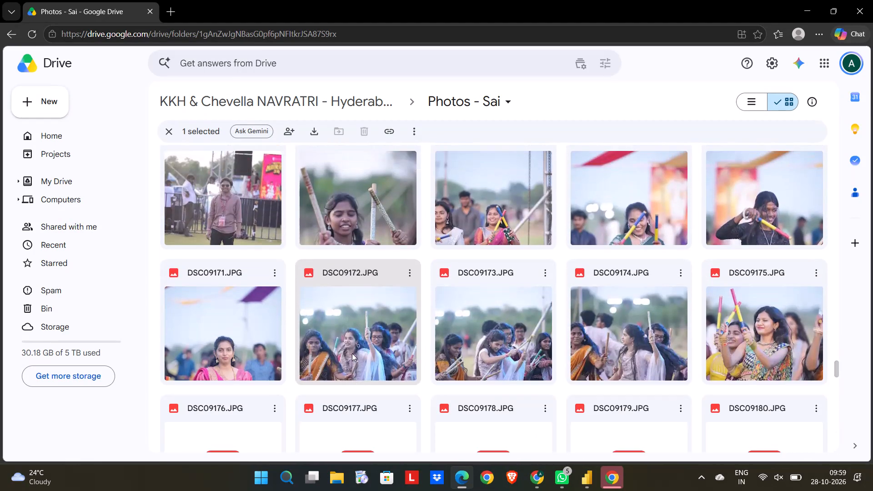
pyautogui.scroll(-6, 352, 353)
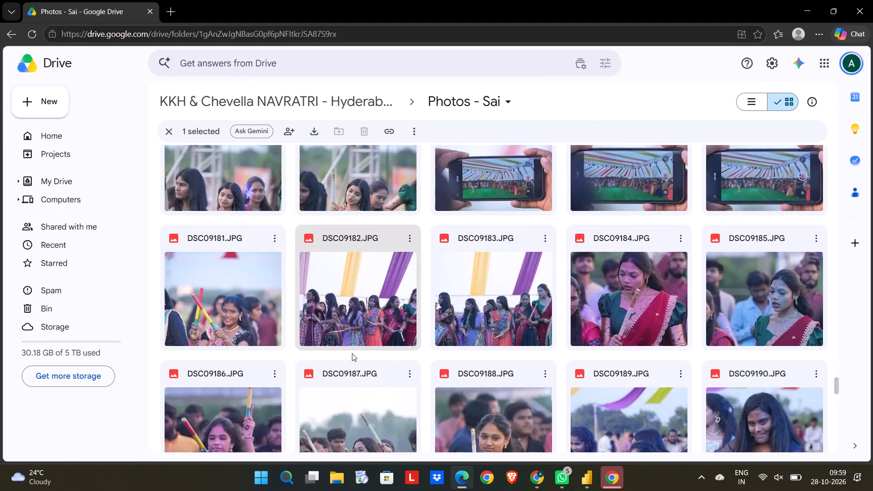
pyautogui.scroll(-10, 352, 353)
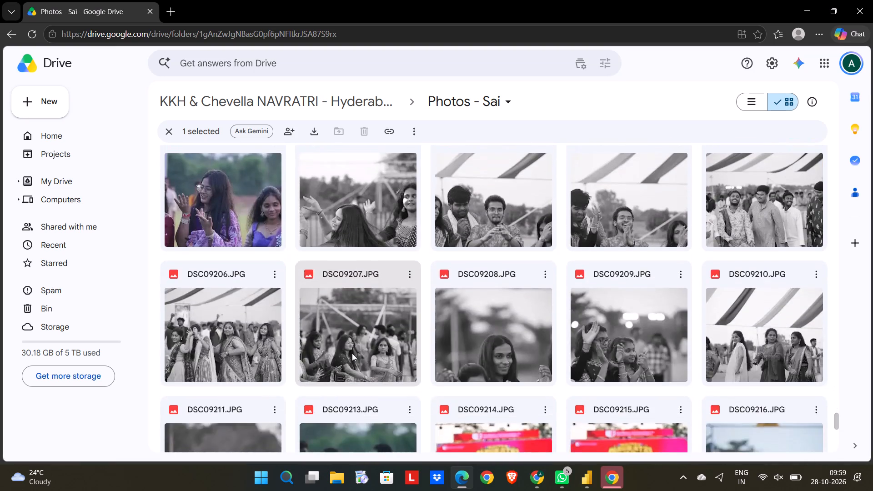
pyautogui.scroll(-2, 352, 353)
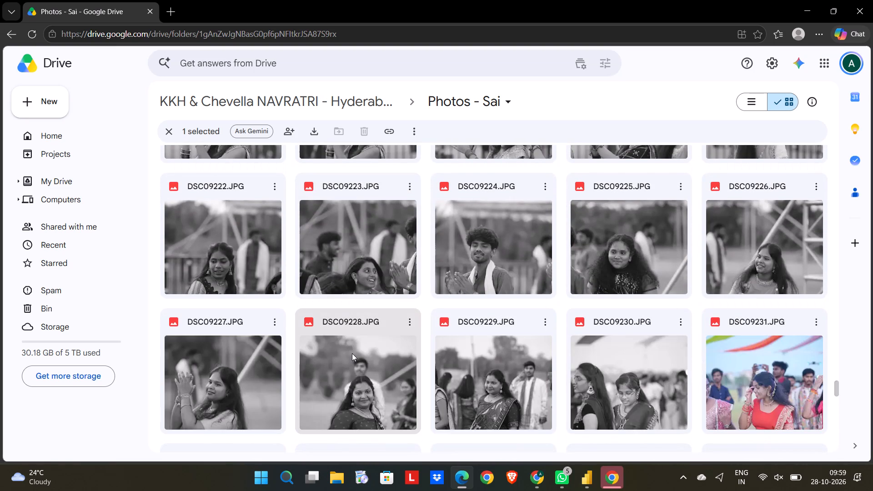
pyautogui.scroll(-5, 352, 353)
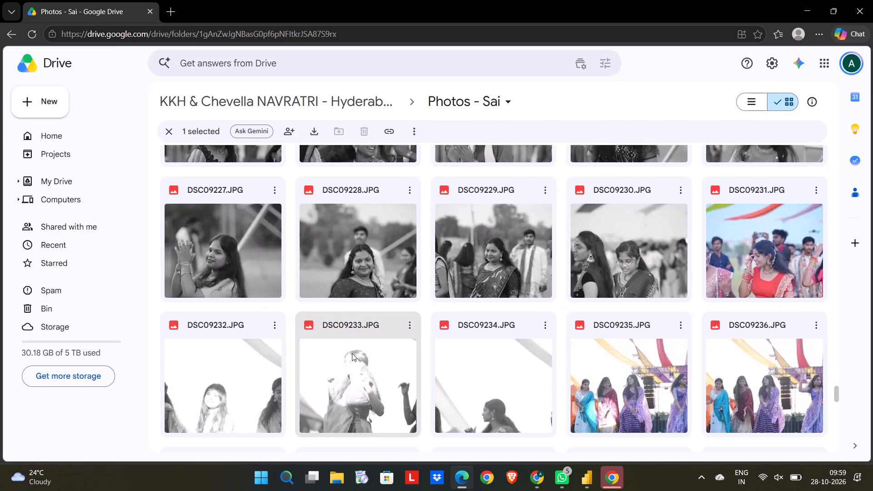
pyautogui.scroll(-5, 352, 353)
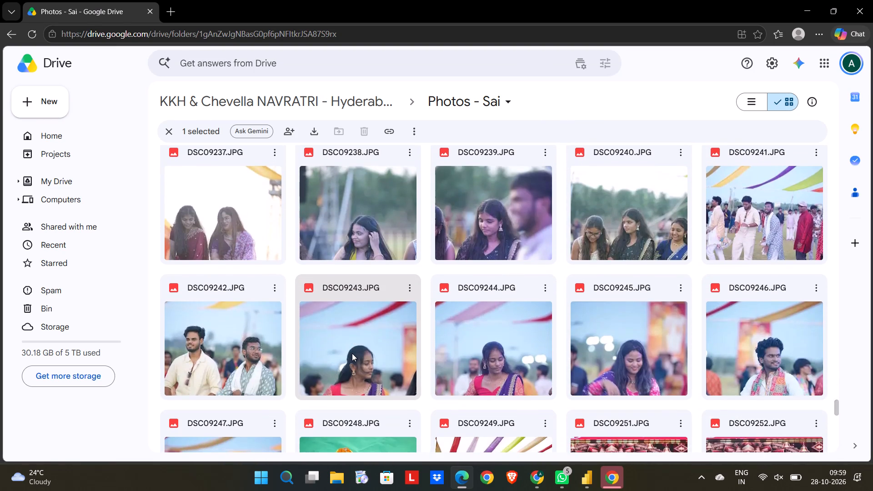
# Preview DSC09243.JPG, look back and forth through the photos from DSC09241.JPG to DSC09248.JPG, and close the preview.
pyautogui.doubleClick(352, 353)
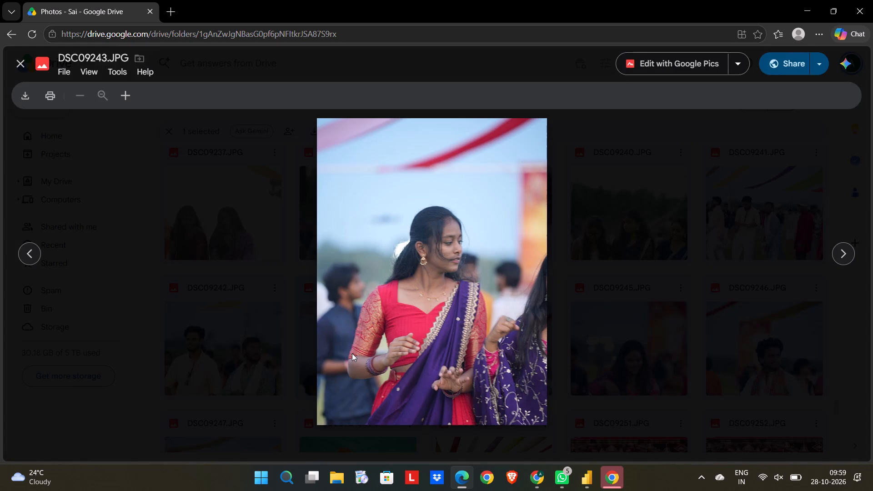
pyautogui.press('Right')
pyautogui.press('Right')
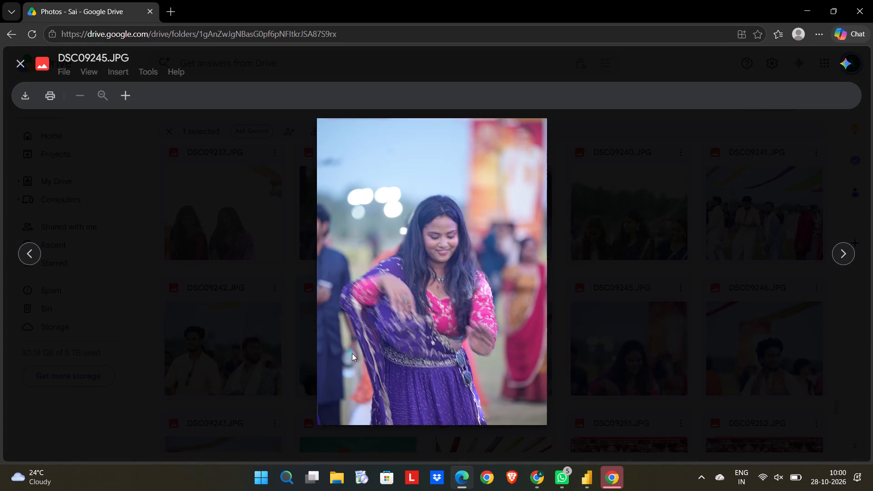
pyautogui.press('Right')
pyautogui.press('Right')
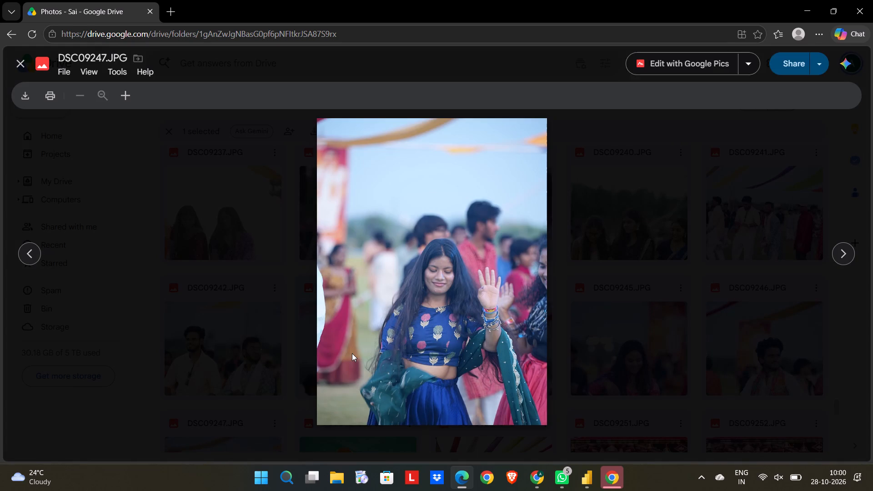
pyautogui.press('Right')
pyautogui.press('Left')
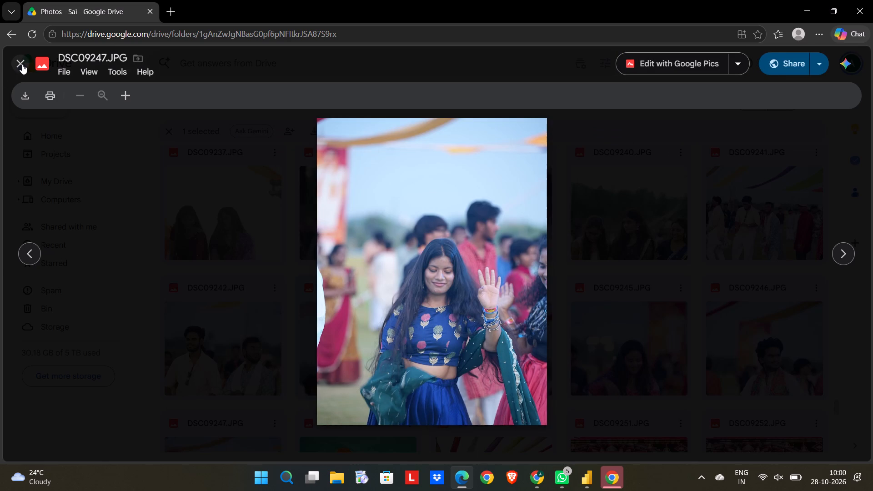
pyautogui.press('Left')
pyautogui.press('Left')
pyautogui.press('Left')
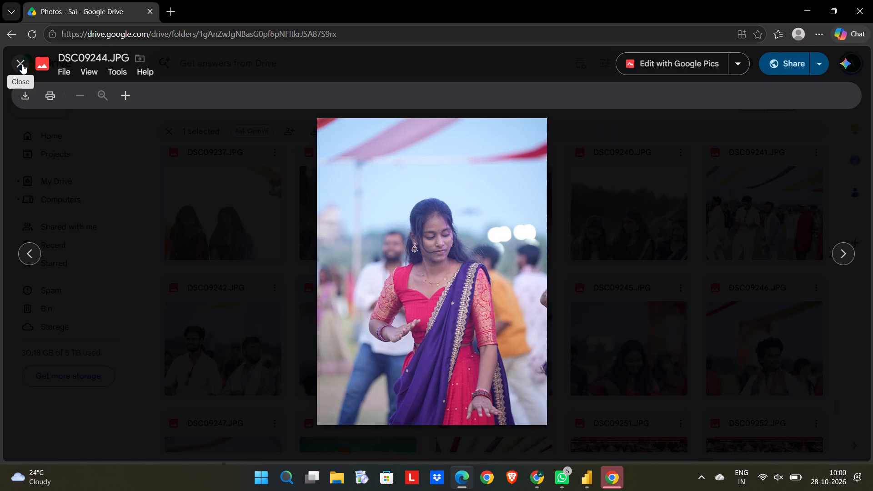
pyautogui.press('Left')
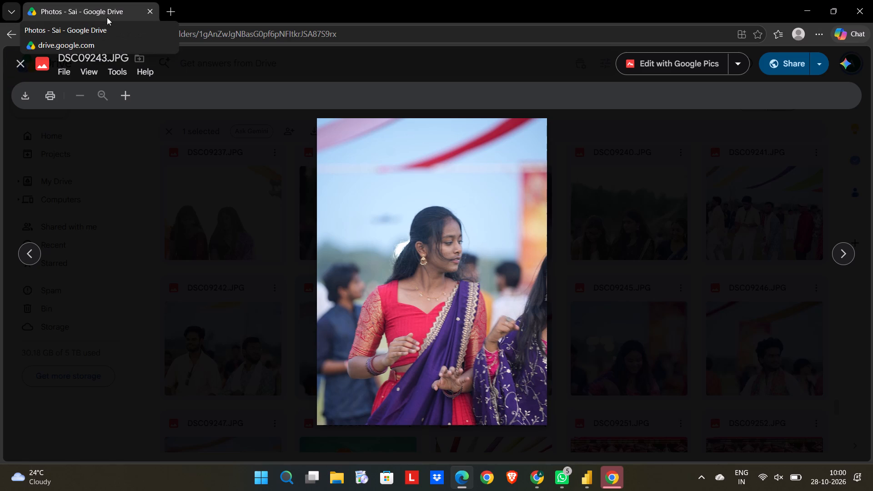
pyautogui.press('Left')
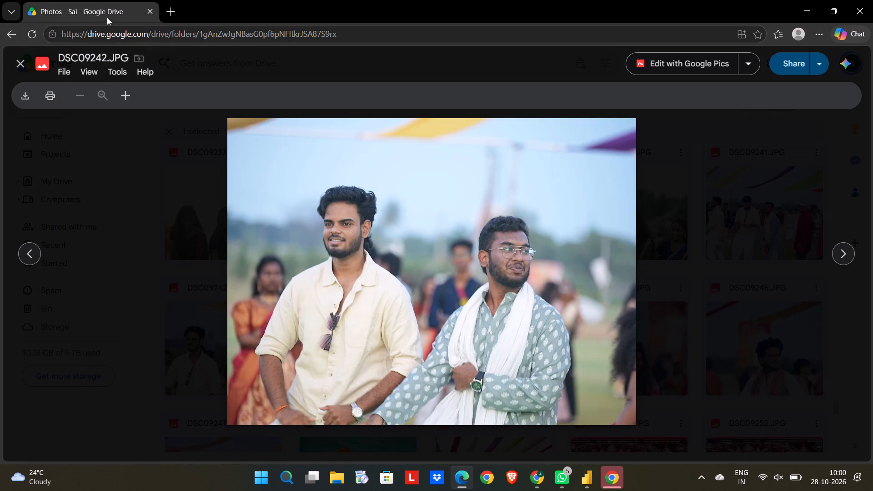
pyautogui.press('Left')
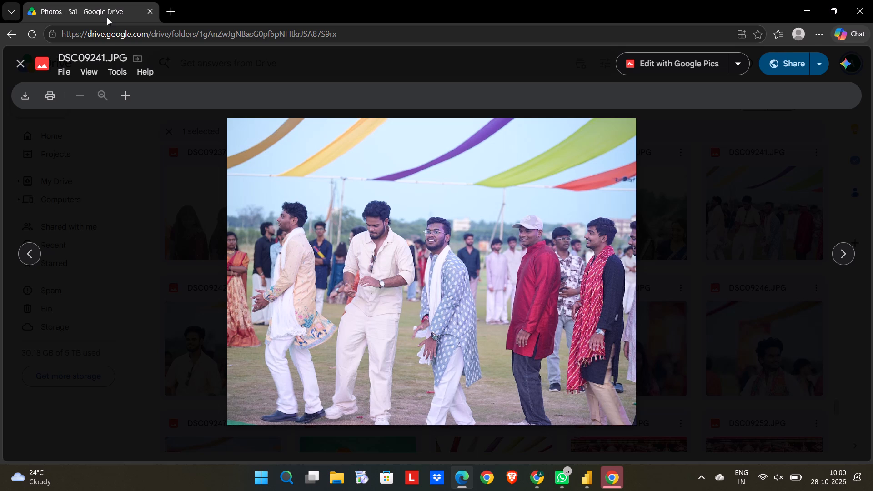
pyautogui.press('Right')
pyautogui.press('Right')
pyautogui.press('Right')
pyautogui.press('Right')
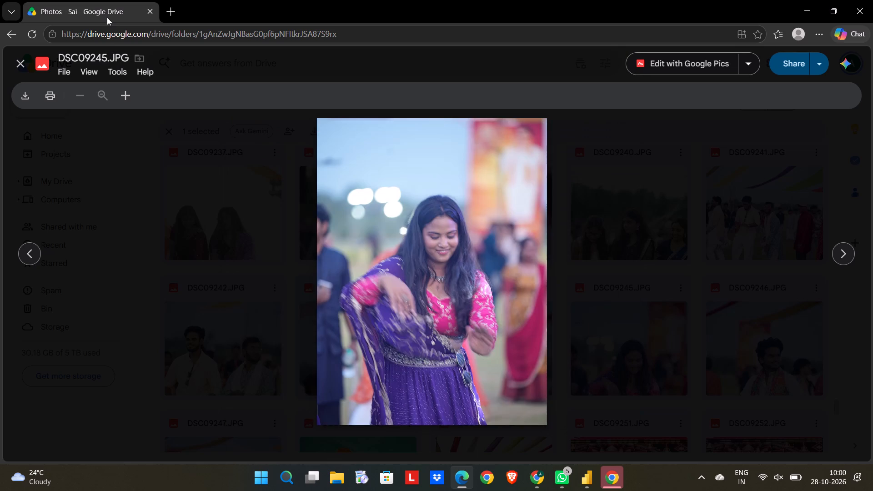
pyautogui.press('Right')
pyautogui.press('Right')
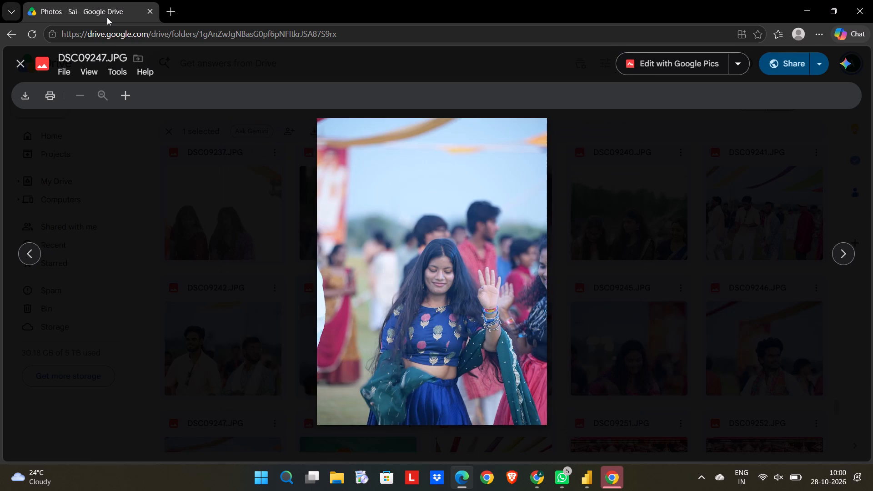
pyautogui.press('Right')
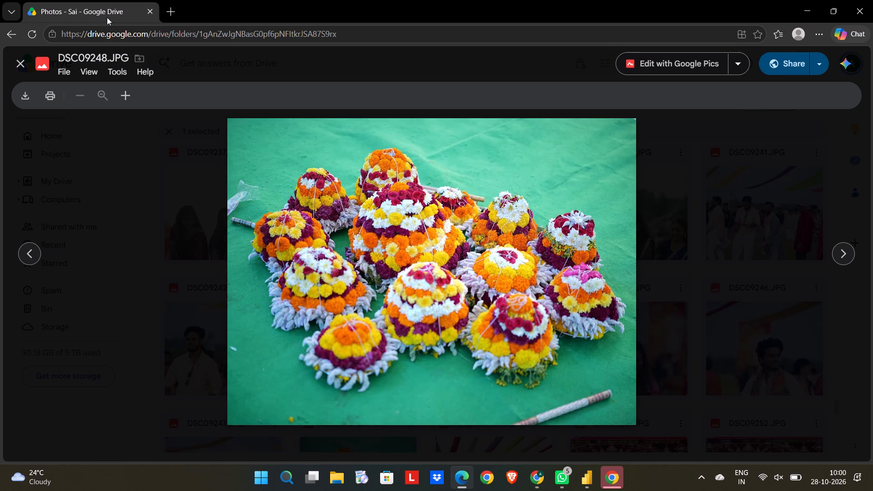
pyautogui.click(19, 67)
# Browse the photo thumbnails in the Photos - Sai folder as far as the row starting with DSC09289.JPG.
pyautogui.scroll(-3, 339, 258)
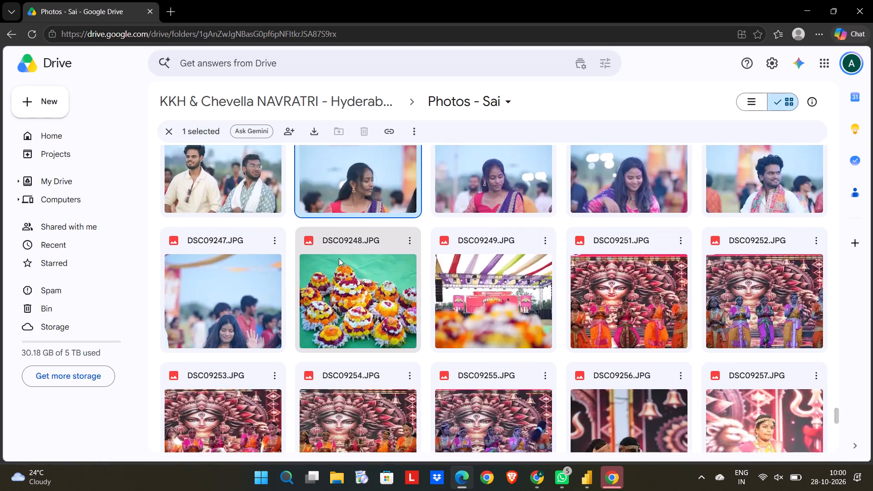
pyautogui.scroll(-6, 339, 258)
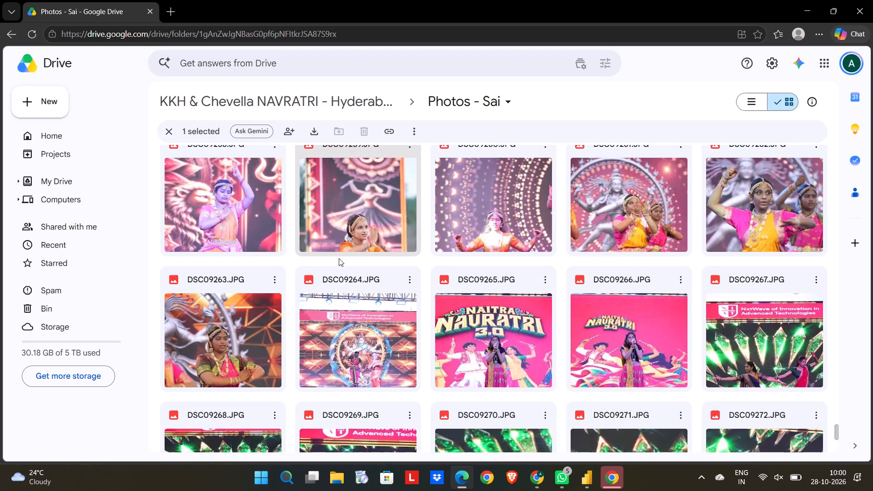
pyautogui.scroll(-2, 339, 258)
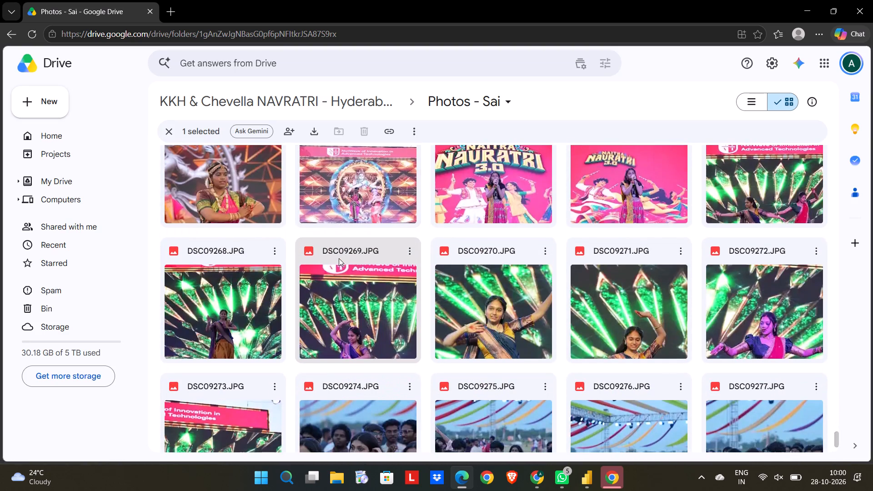
pyautogui.scroll(-4, 339, 258)
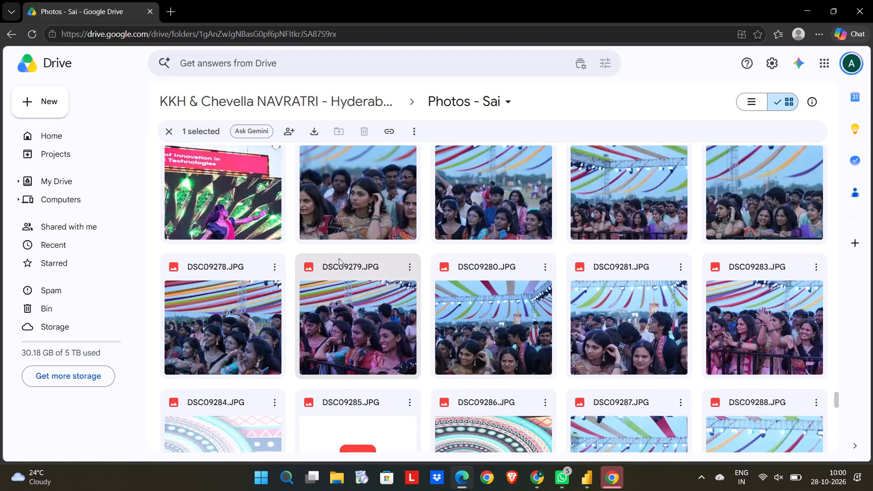
pyautogui.scroll(-4, 339, 258)
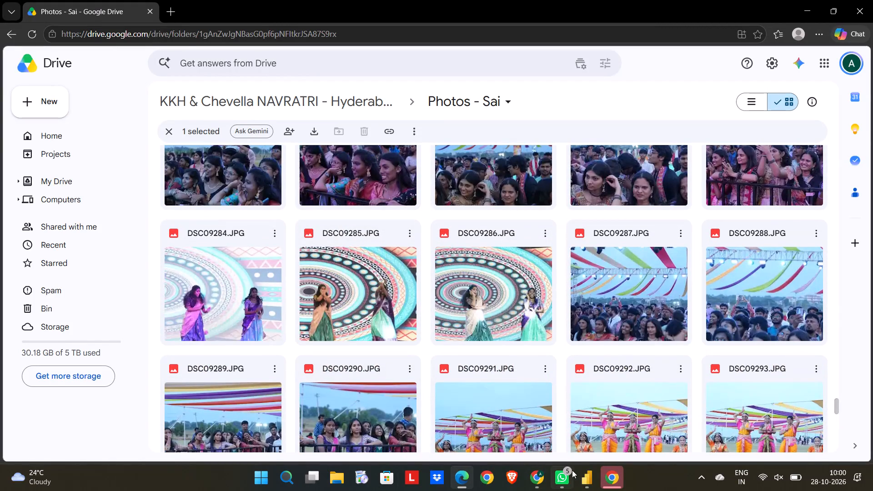
# Switch to Power BI Desktop and select the imported Sheet1 table.
pyautogui.click(582, 475)
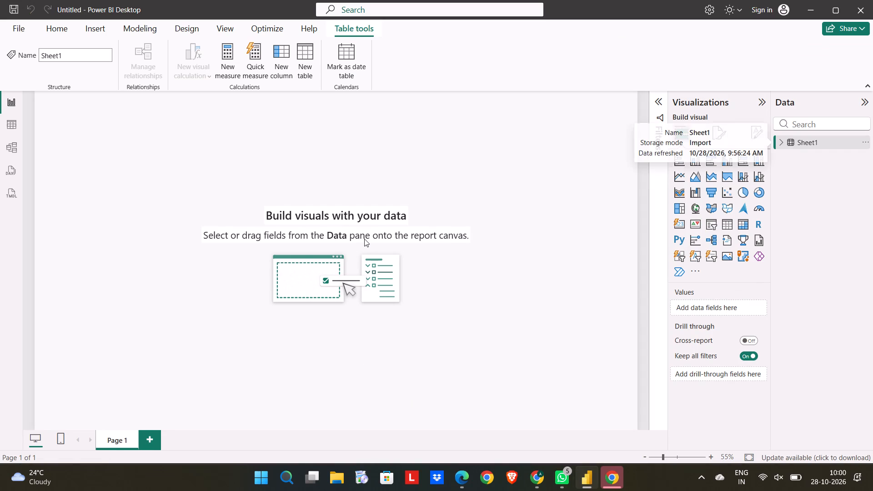
pyautogui.click(814, 140)
pyautogui.click(814, 140)
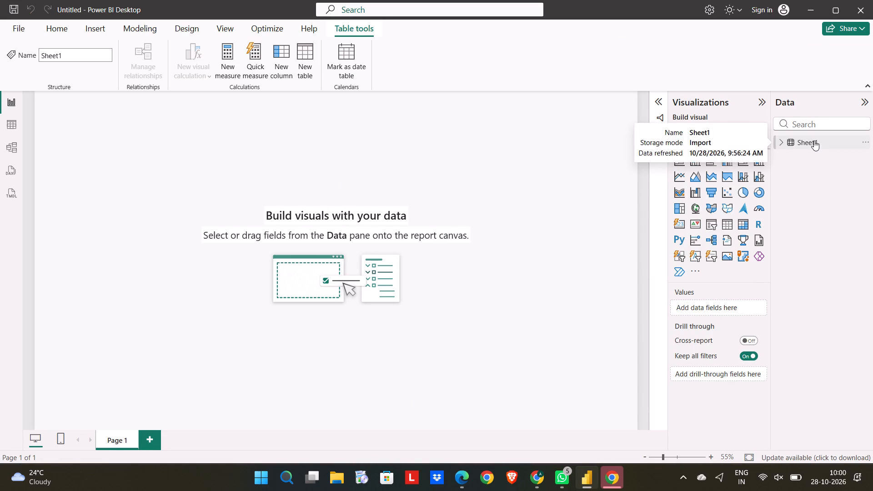
pyautogui.click(814, 140)
pyautogui.click(801, 144)
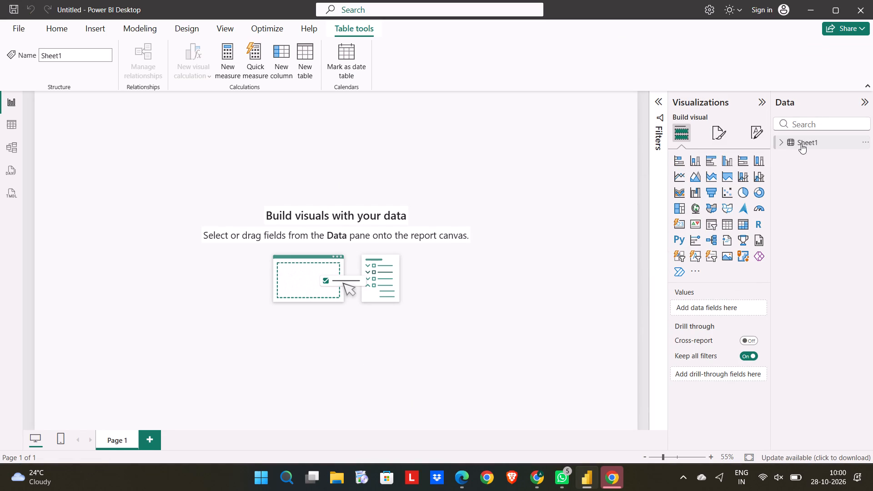
pyautogui.click(801, 144)
pyautogui.click(801, 144)
# Insert a text box on Page 1 and widen it to a bit over twice its width, slightly reducing its height.
pyautogui.click(56, 28)
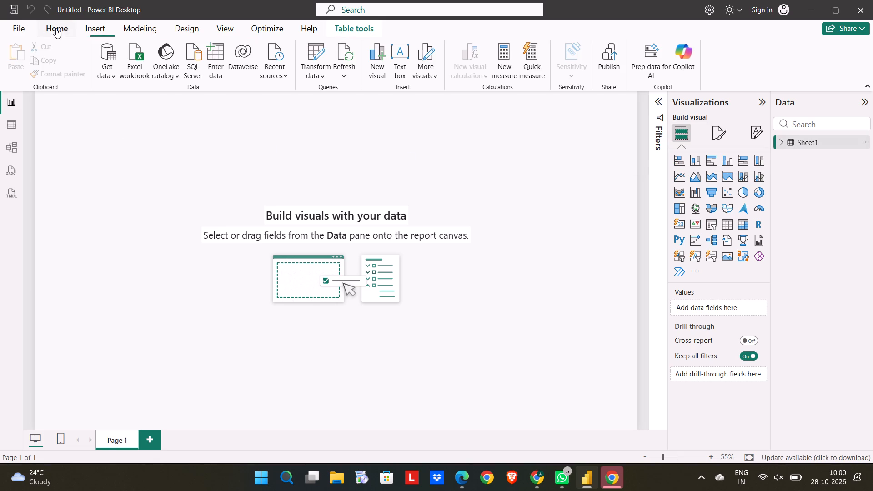
pyautogui.click(411, 65)
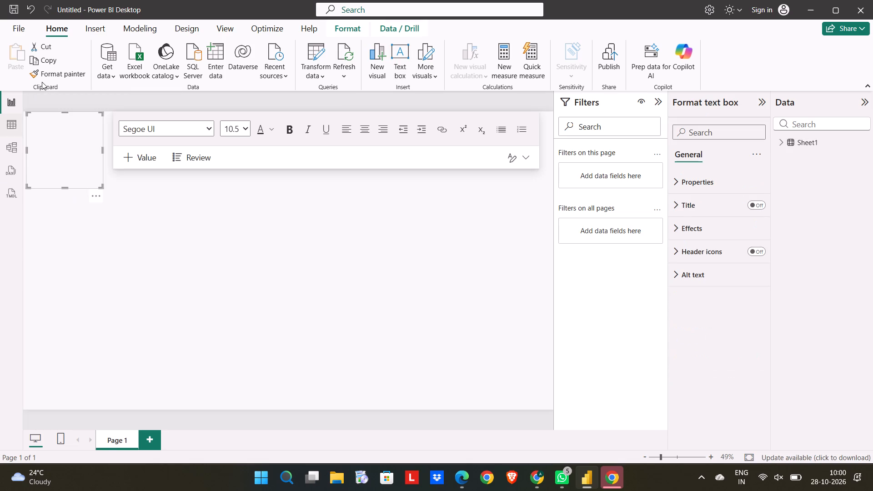
pyautogui.moveTo(100, 184); pyautogui.dragTo(204, 176)
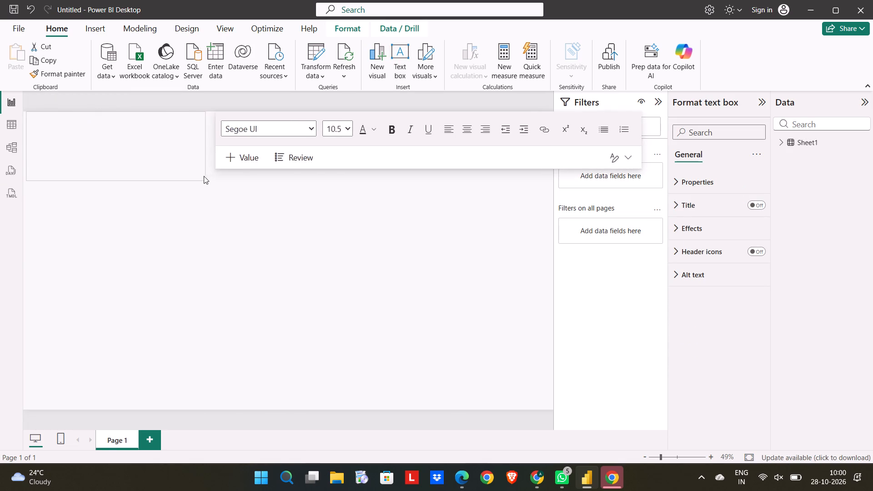
pyautogui.moveTo(204, 176); pyautogui.dragTo(205, 176)
# Enter the title text "Online store Dashboard" in the new text box.
pyautogui.click(132, 167)
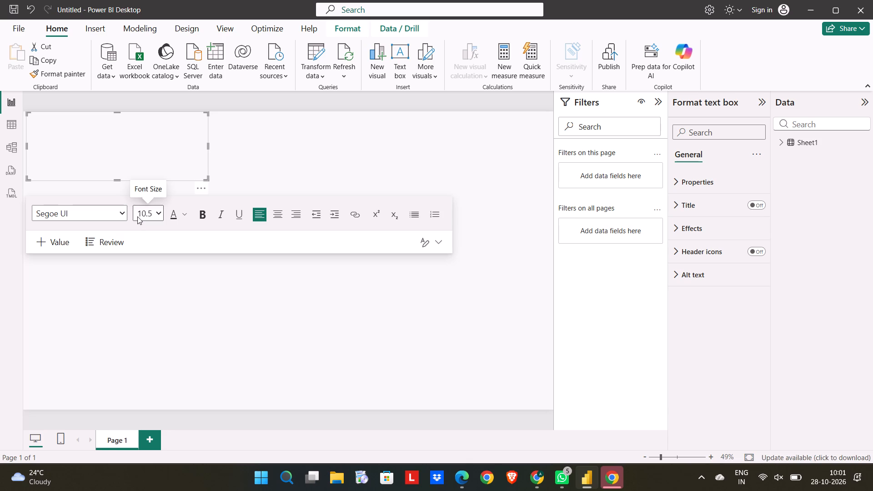
pyautogui.click(118, 160)
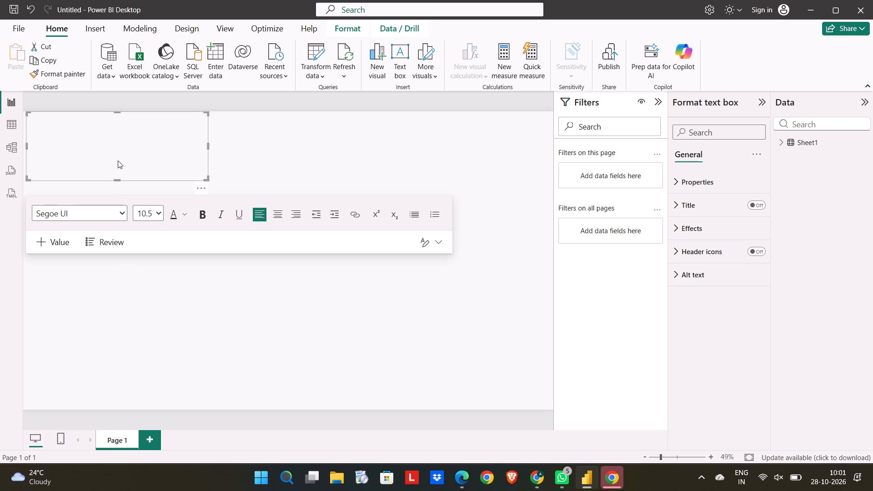
pyautogui.click(85, 149)
pyautogui.write('ohg')
pyautogui.press('BackSpace')
pyautogui.press('BackSpace')
pyautogui.write('online')
pyautogui.press('space')
pyautogui.press('BackSpace')
pyautogui.press('BackSpace')
pyautogui.press('BackSpace')
pyautogui.press('BackSpace')
pyautogui.press('BackSpace')
pyautogui.press('BackSpace')
pyautogui.press('BackSpace')
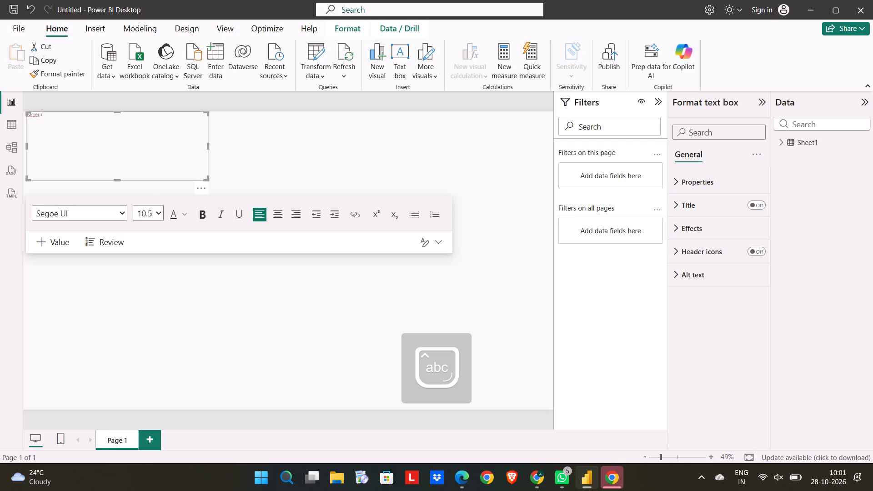
pyautogui.write('e')
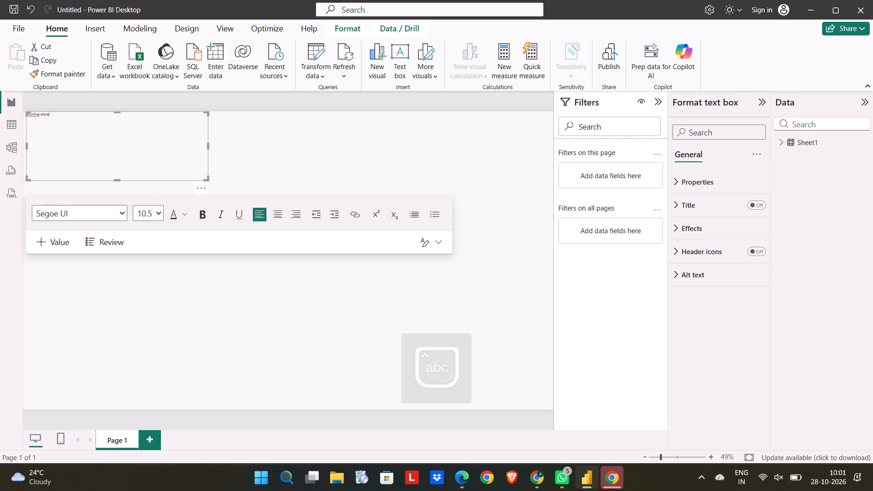
pyautogui.press('space')
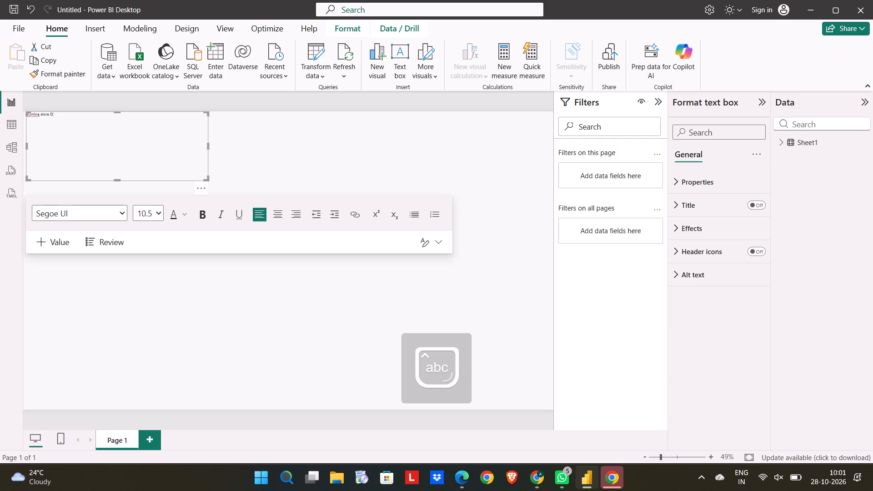
pyautogui.write('ash')
pyautogui.write('board')
# Capitalise the word "store" in the title so the text reads "Online Store Dashboard".
pyautogui.press('Left')
pyautogui.press('Left')
pyautogui.press('Left')
pyautogui.press('Left')
pyautogui.press('Left')
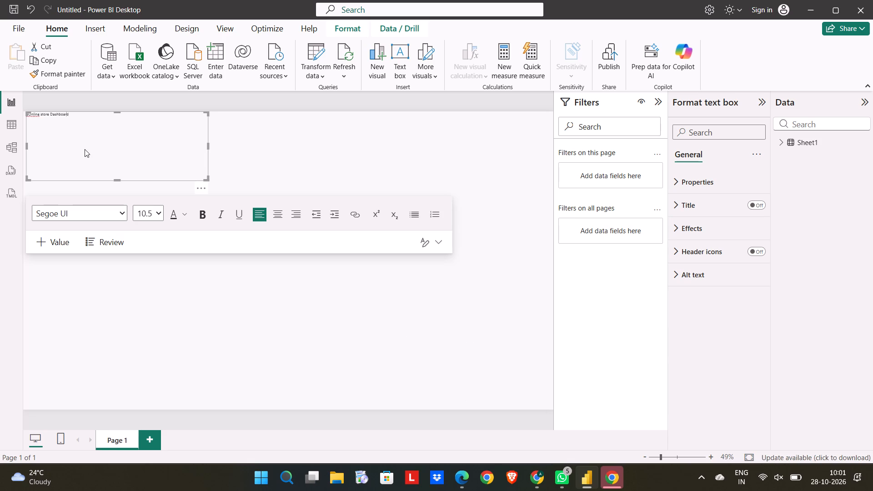
pyautogui.press('Left')
pyautogui.press('Left')
pyautogui.press('Left')
pyautogui.press('Left')
pyautogui.press('Left')
pyautogui.press('Left')
pyautogui.press('Left')
pyautogui.press('Left')
pyautogui.press('Left')
pyautogui.press('BackSpace')
pyautogui.press('s')
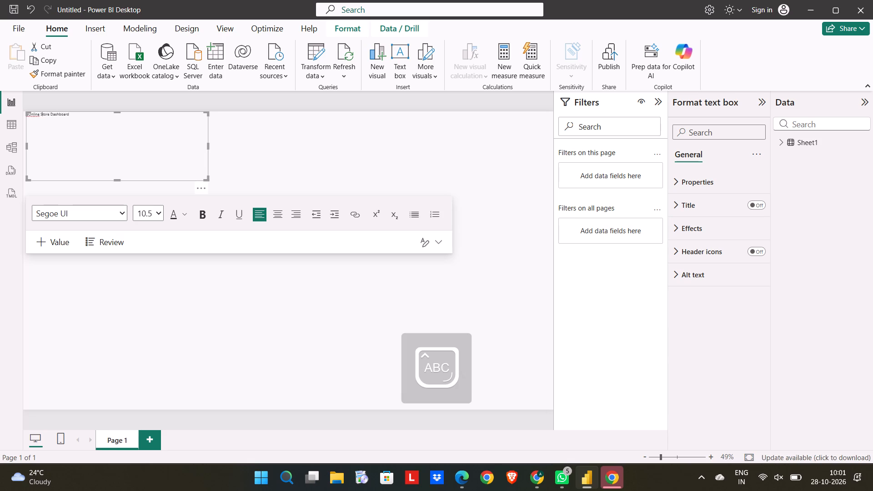
pyautogui.press('Right')
pyautogui.press('Right')
pyautogui.press('Right')
pyautogui.press('Right')
pyautogui.press('Right')
pyautogui.press('Right')
pyautogui.press('Right')
pyautogui.press('Right')
pyautogui.press('Right')
pyautogui.press('Right')
pyautogui.press('Right')
pyautogui.press('Right')
pyautogui.press('Right')
pyautogui.press('Right')
pyautogui.press('Right')
pyautogui.press('Right')
pyautogui.press('Right')
pyautogui.press('Right')
pyautogui.press('Right')
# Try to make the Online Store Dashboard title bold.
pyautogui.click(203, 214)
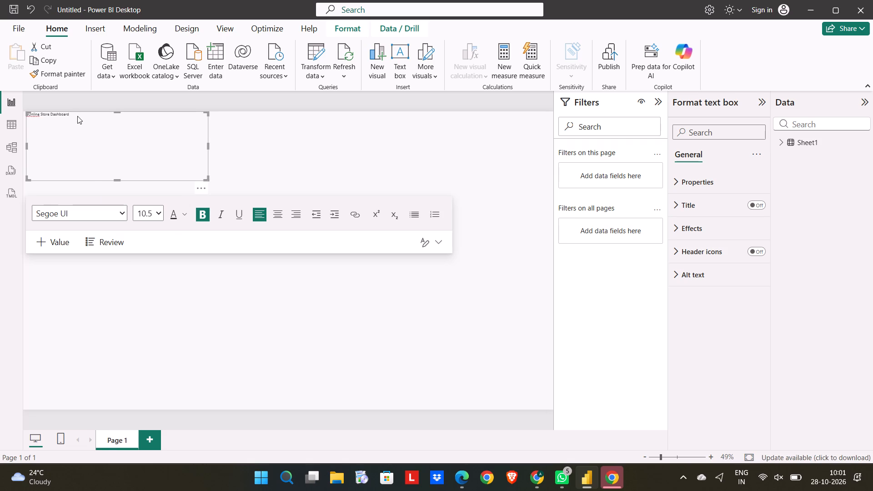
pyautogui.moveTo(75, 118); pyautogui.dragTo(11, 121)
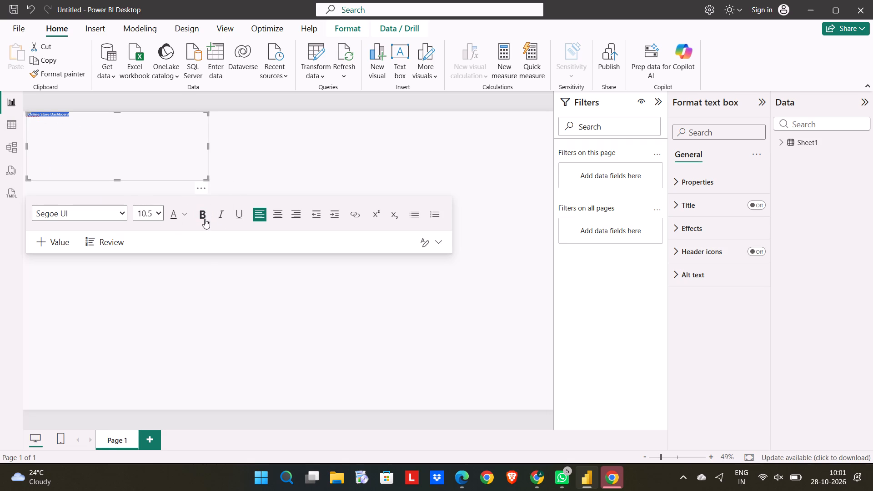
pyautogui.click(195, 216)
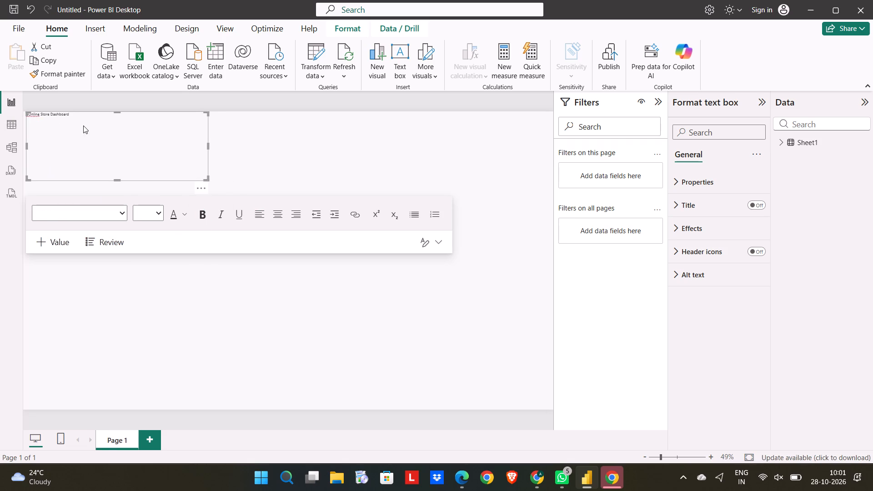
# Try DIN Light on the whole title text, settle on the Lucida Sans Unicode font, and make the title bold.
pyautogui.moveTo(75, 115); pyautogui.dragTo(0, 117)
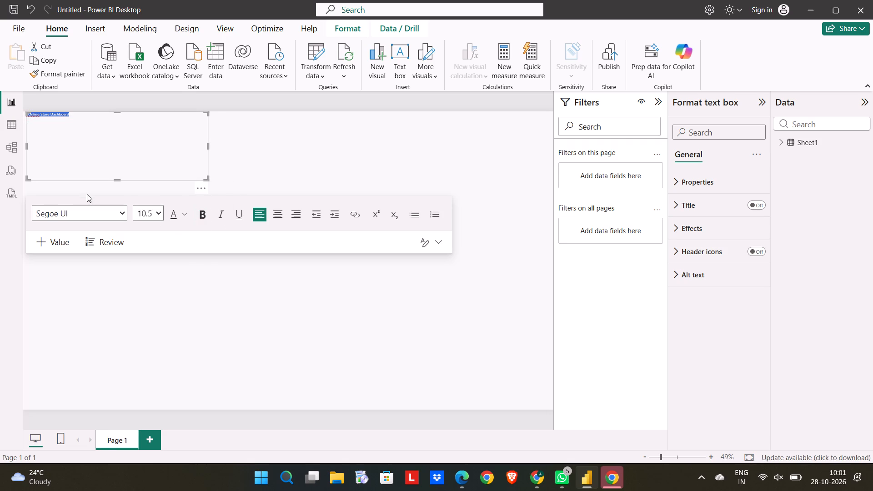
pyautogui.click(81, 211)
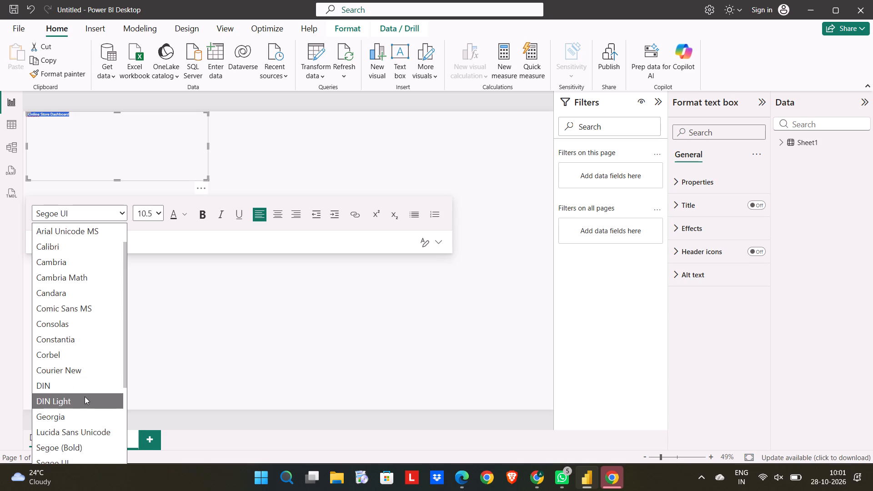
pyautogui.click(85, 396)
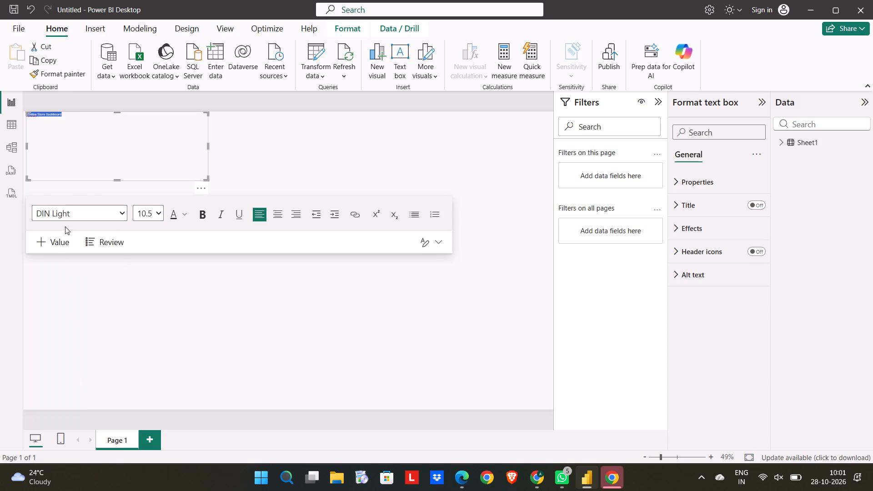
pyautogui.click(73, 215)
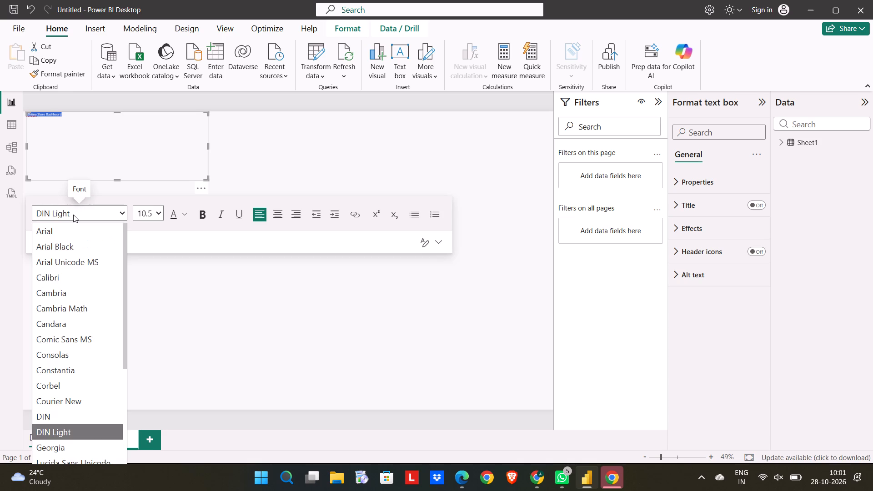
pyautogui.scroll(-2, 82, 346)
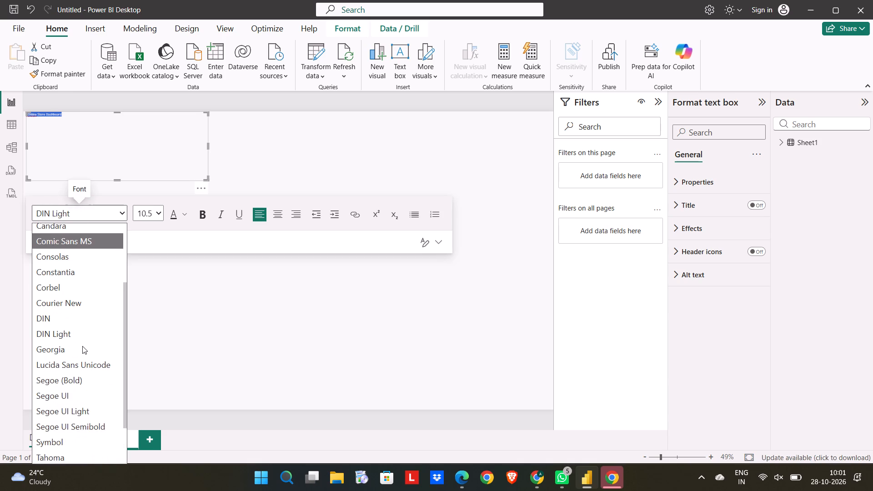
pyautogui.click(76, 362)
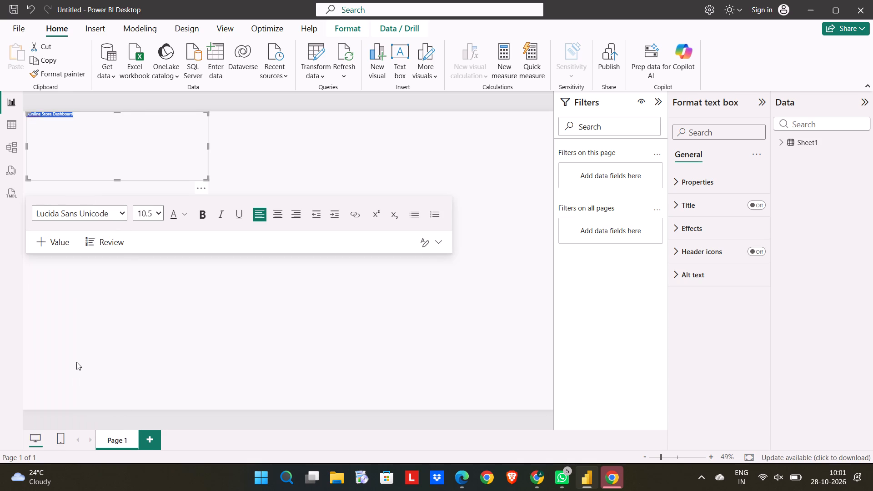
pyautogui.click(201, 219)
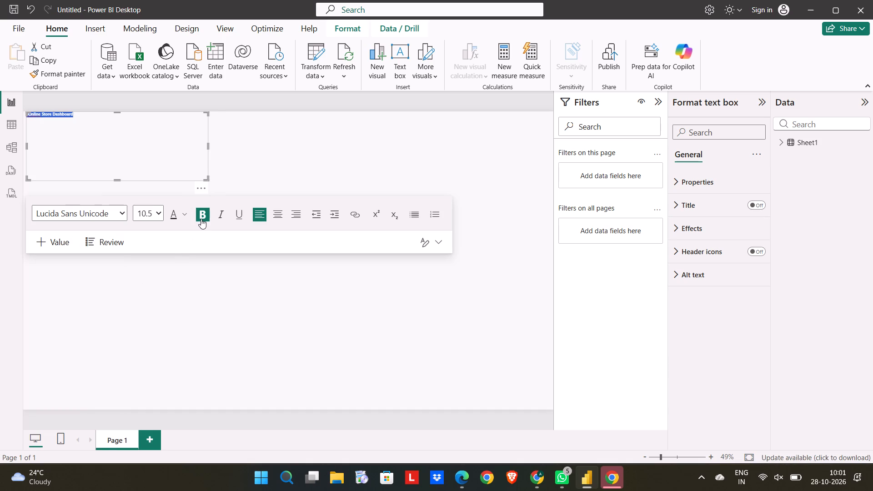
# Set the font size of the whole selected title text to 20.
pyautogui.click(157, 215)
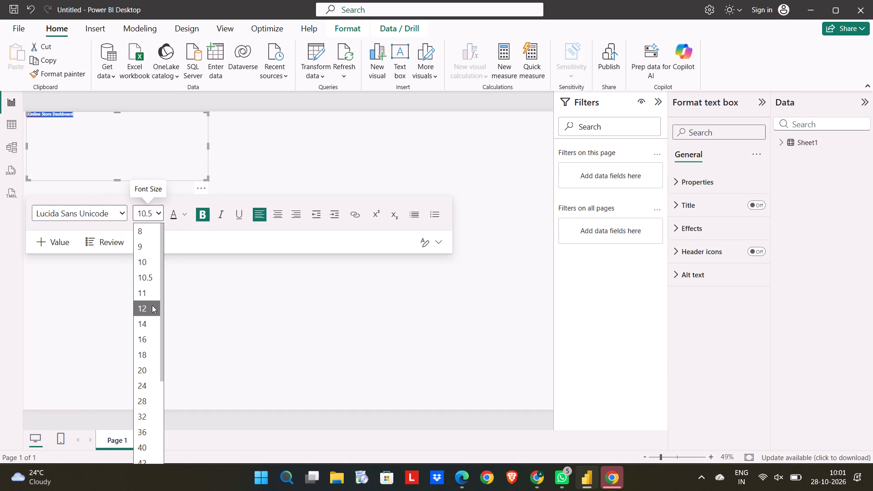
pyautogui.click(153, 363)
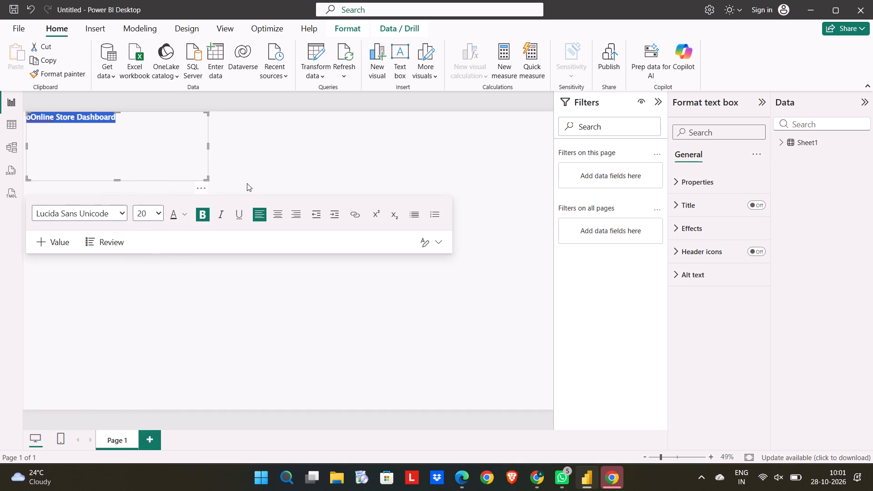
pyautogui.click(131, 140)
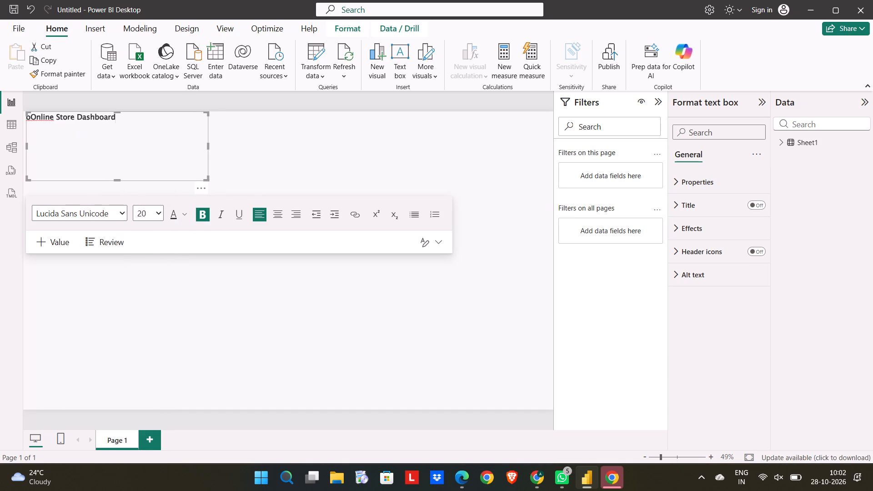
# Delete the stray lowercase "o" at the start of the title so it reads "Online Store Dashboard".
pyautogui.click(33, 120)
pyautogui.press('BackSpace')
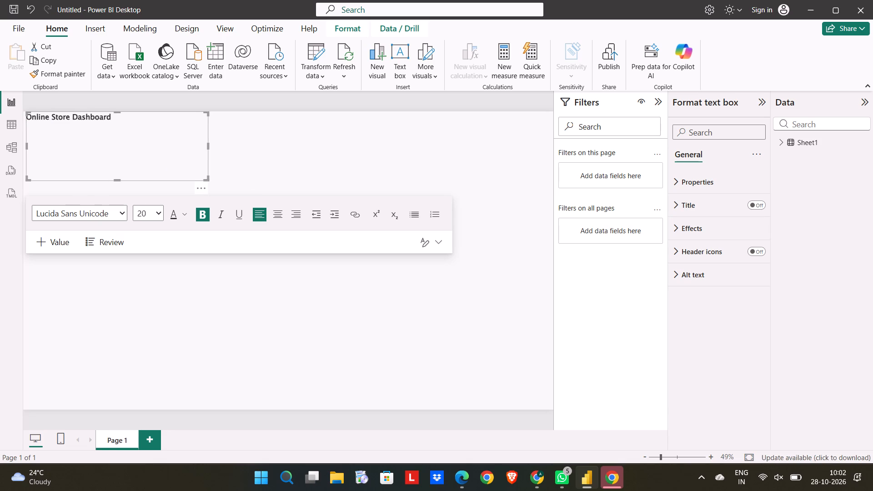
# Centre the Online Store Dashboard title horizontally within its text box.
pyautogui.click(171, 136)
pyautogui.click(274, 212)
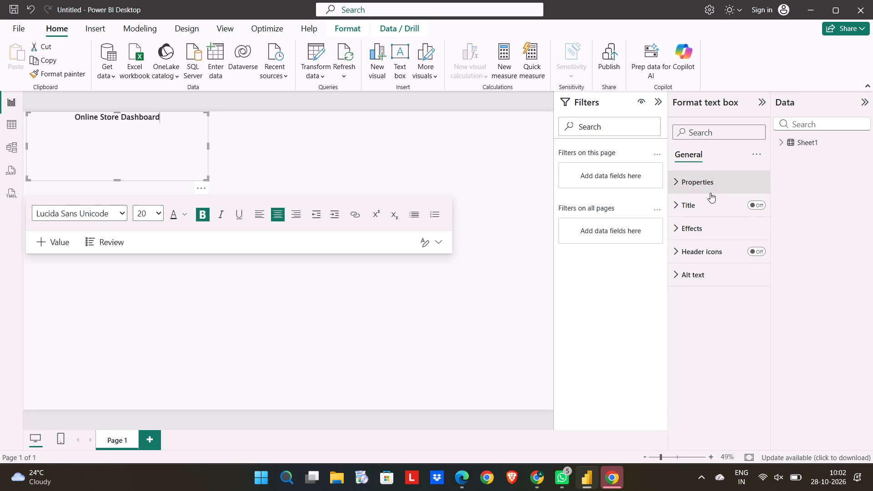
# Turn on the text box's background effect and set its colour to a medium grey theme shade.
pyautogui.moveTo(710, 193); pyautogui.dragTo(701, 206)
pyautogui.click(701, 206)
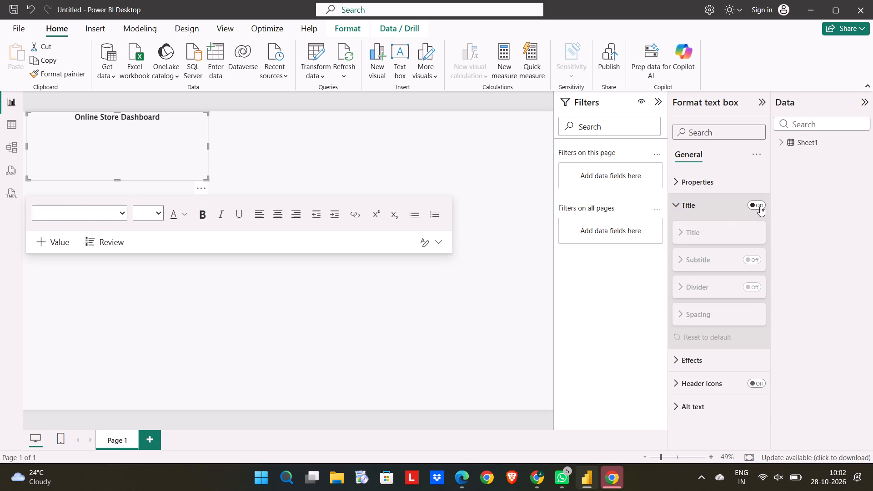
pyautogui.click(710, 360)
pyautogui.scroll(-1, 710, 360)
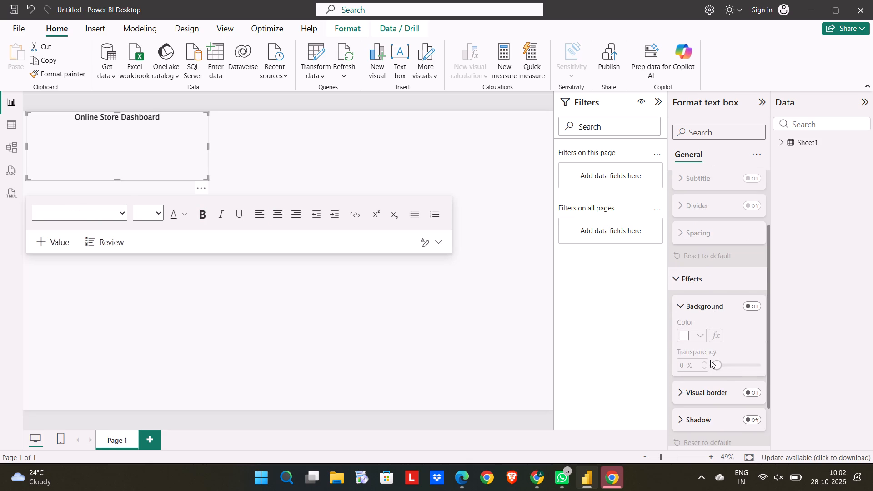
pyautogui.click(753, 305)
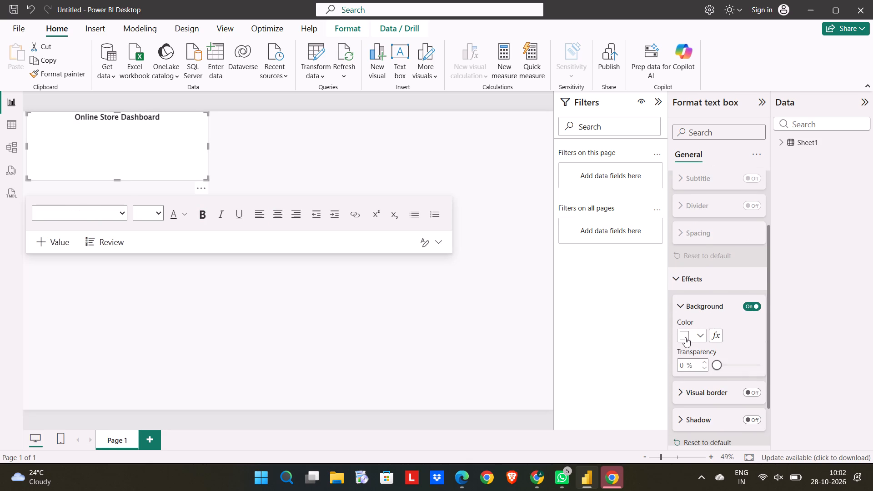
pyautogui.click(685, 337)
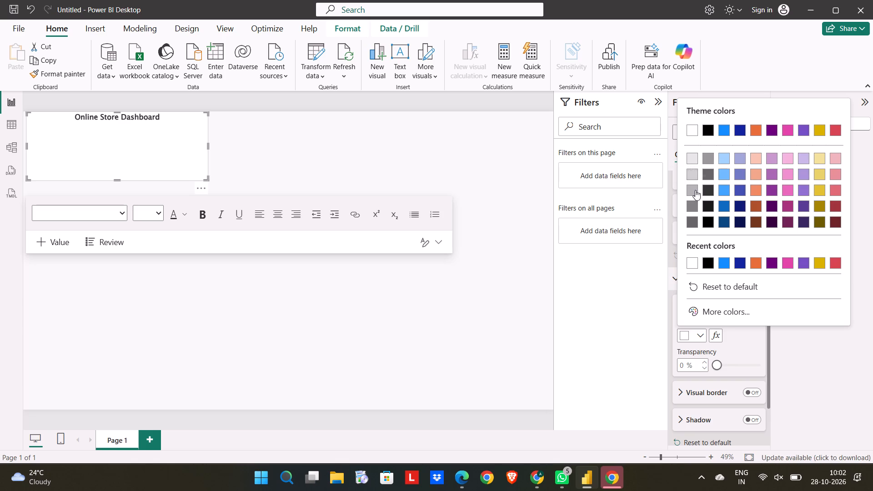
pyautogui.click(692, 190)
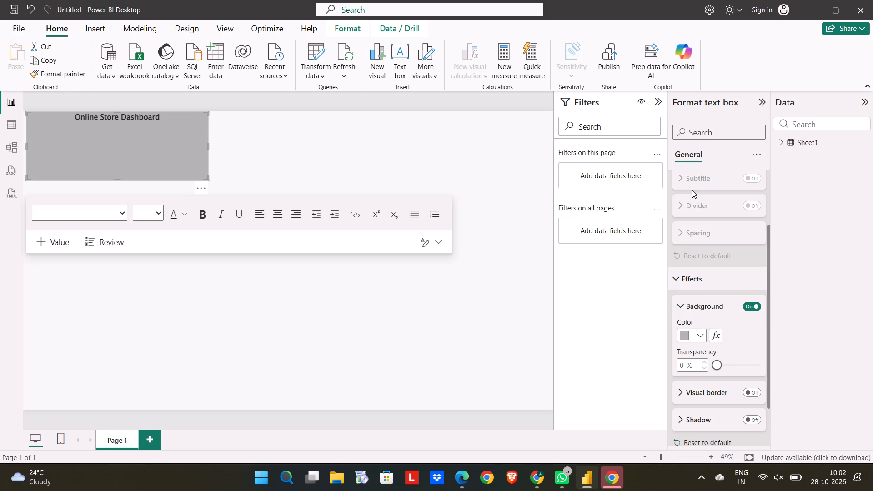
# Turn on the text box's separate Title option and set that title's text colour to white.
pyautogui.scroll(1, 734, 332)
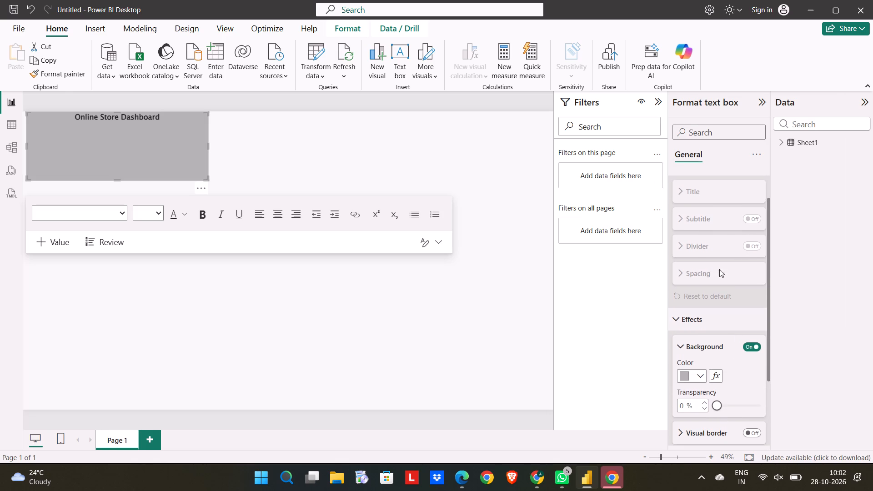
pyautogui.scroll(1, 722, 235)
pyautogui.click(755, 208)
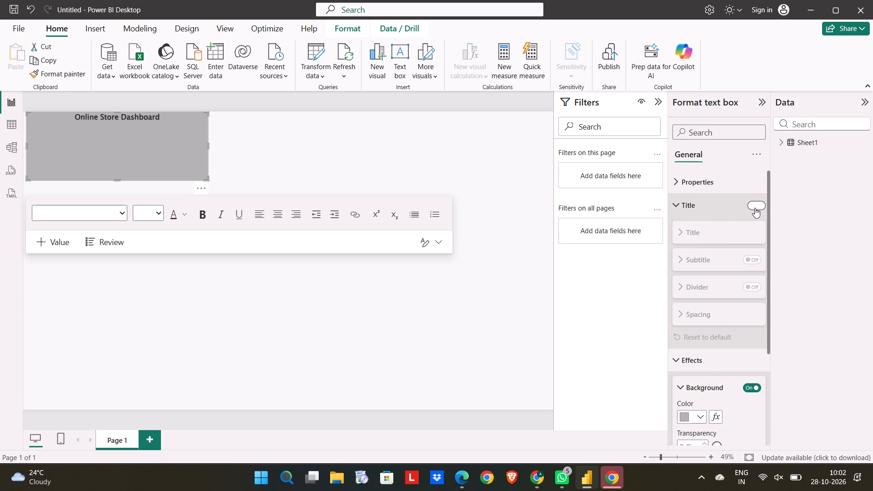
pyautogui.scroll(-1, 709, 322)
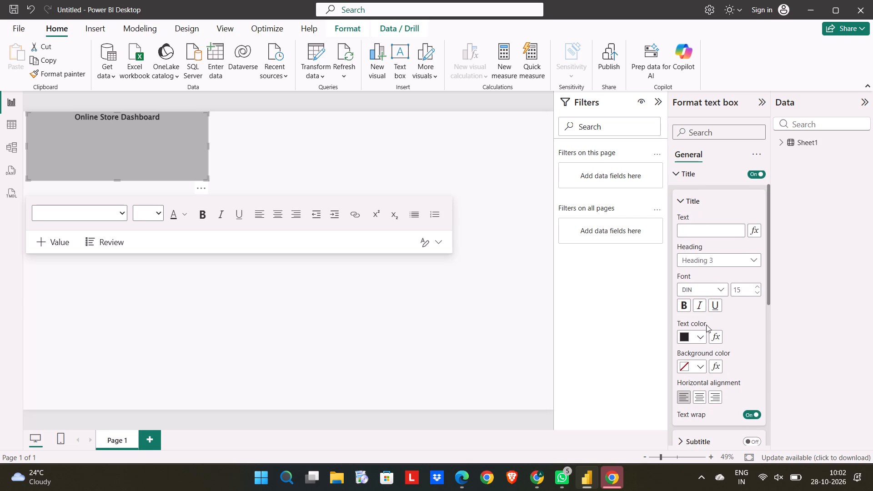
pyautogui.click(701, 338)
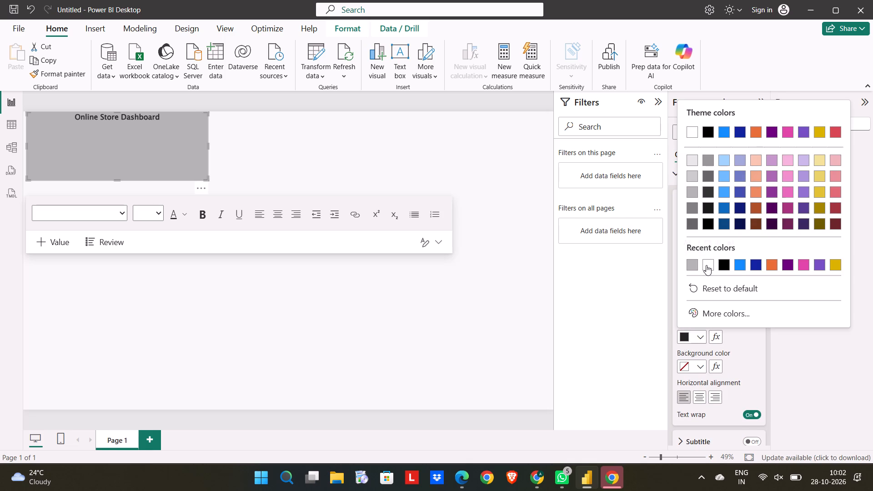
pyautogui.click(706, 265)
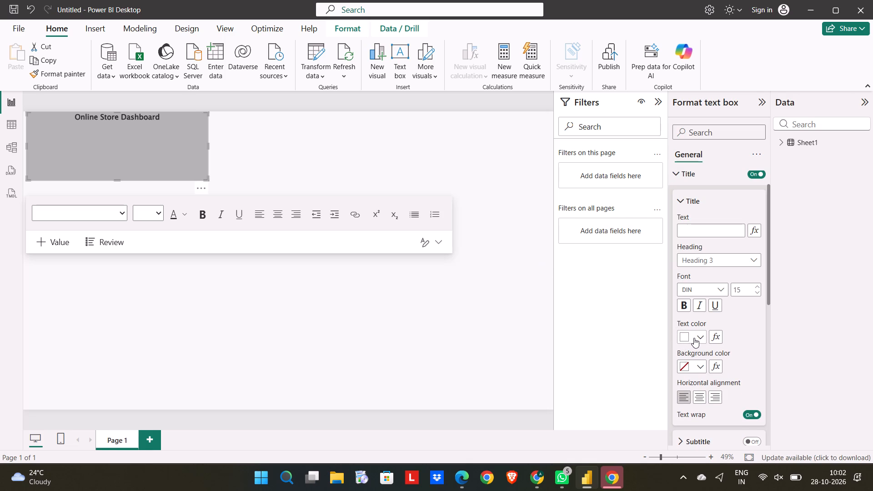
pyautogui.scroll(1, 748, 227)
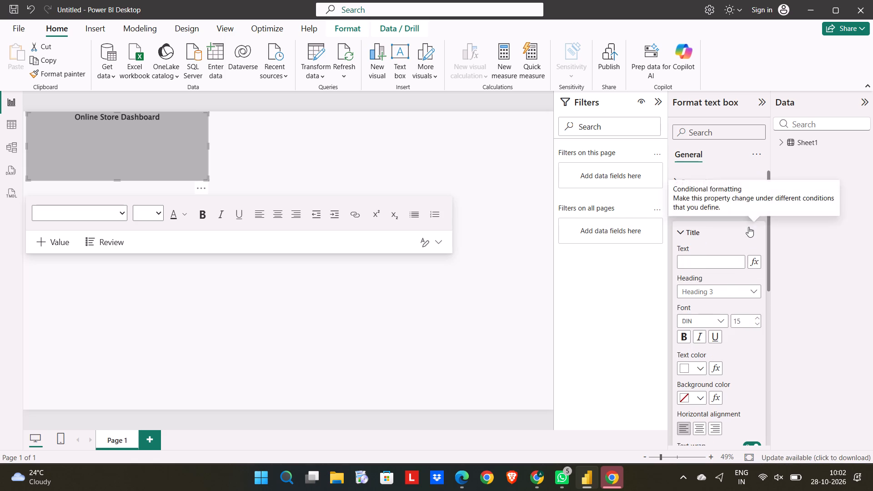
pyautogui.scroll(1, 748, 227)
pyautogui.scroll(-2, 748, 227)
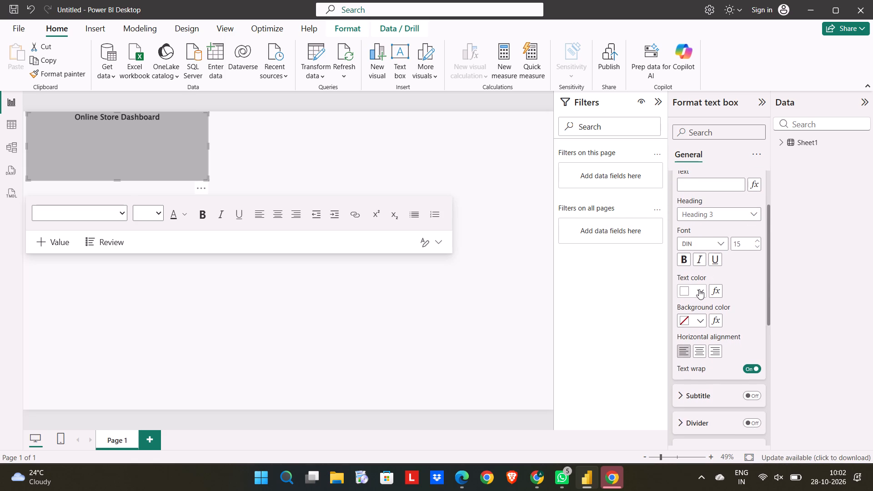
pyautogui.click(697, 293)
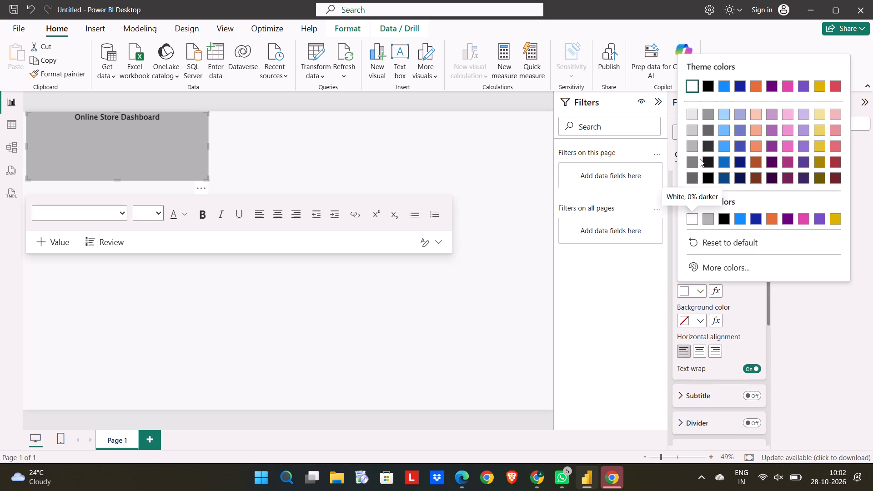
pyautogui.click(690, 216)
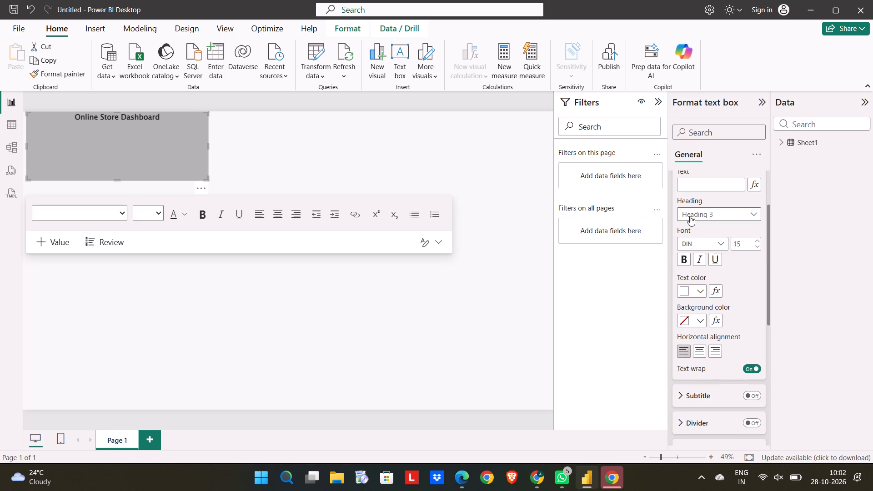
# Set the background colour of the text box's Title option to white.
pyautogui.click(703, 316)
pyautogui.click(693, 222)
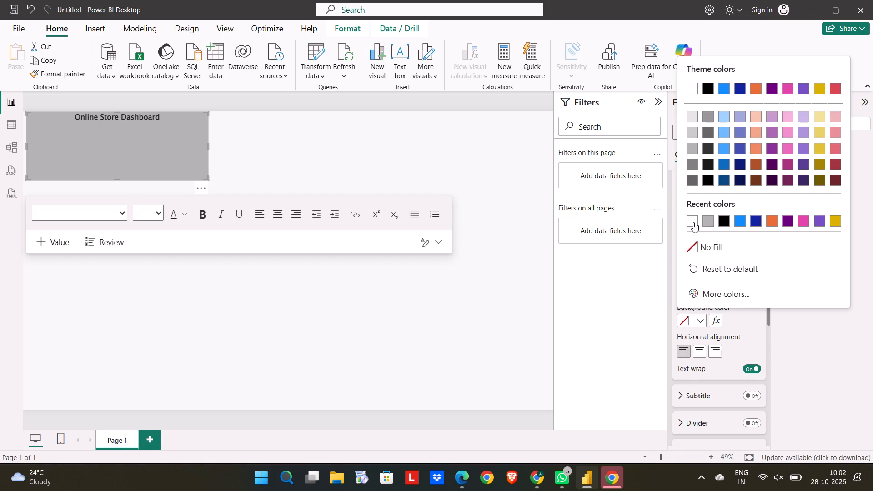
pyautogui.click(190, 154)
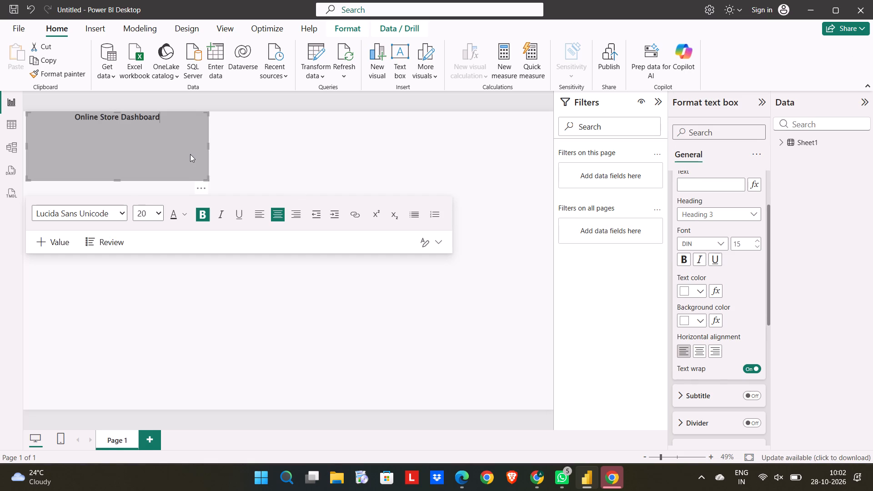
pyautogui.click(287, 150)
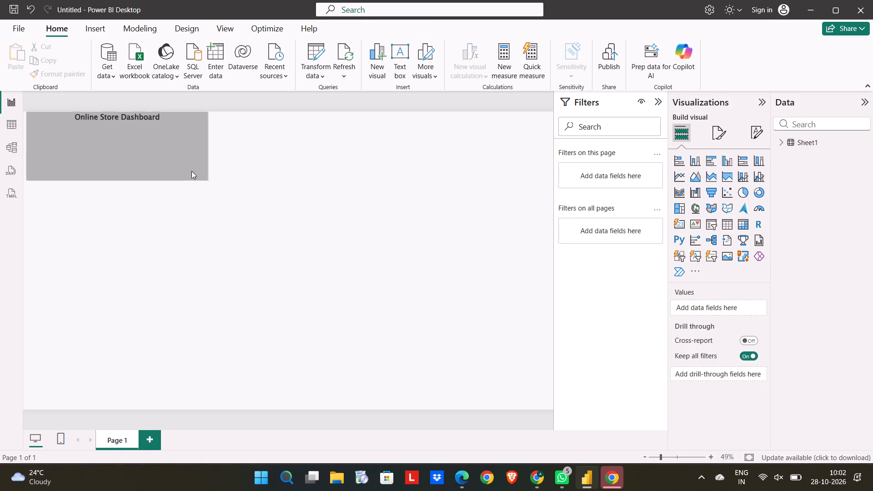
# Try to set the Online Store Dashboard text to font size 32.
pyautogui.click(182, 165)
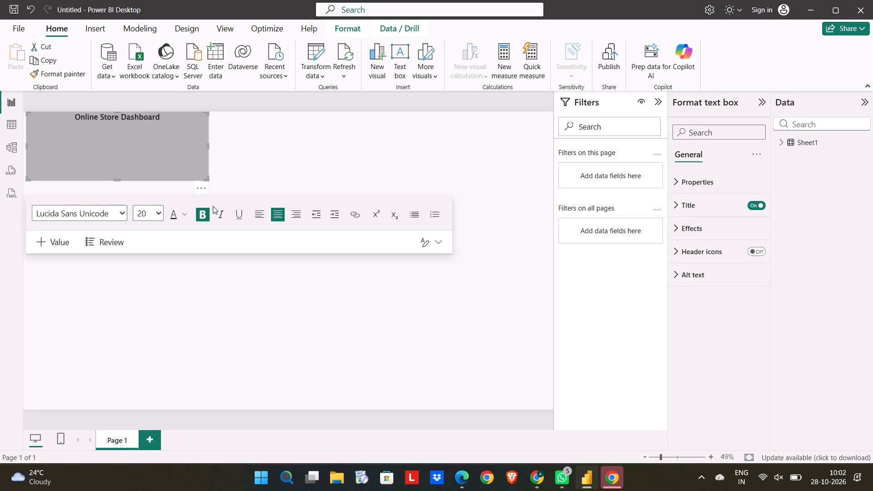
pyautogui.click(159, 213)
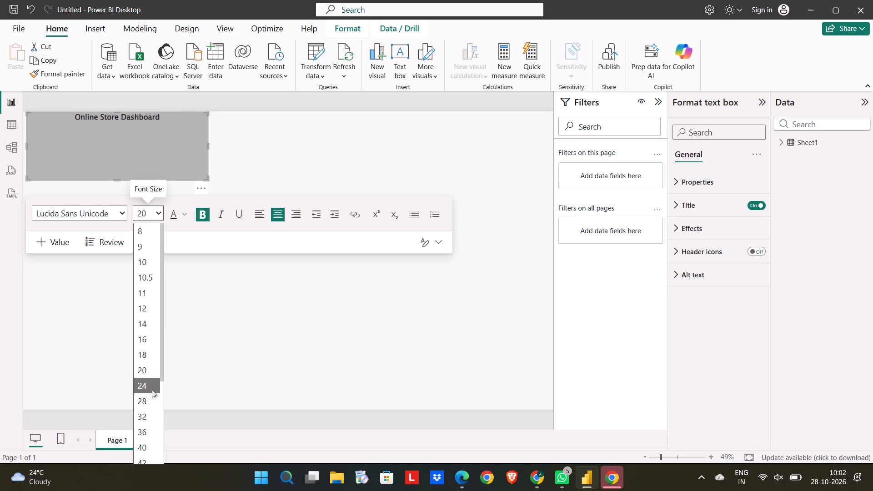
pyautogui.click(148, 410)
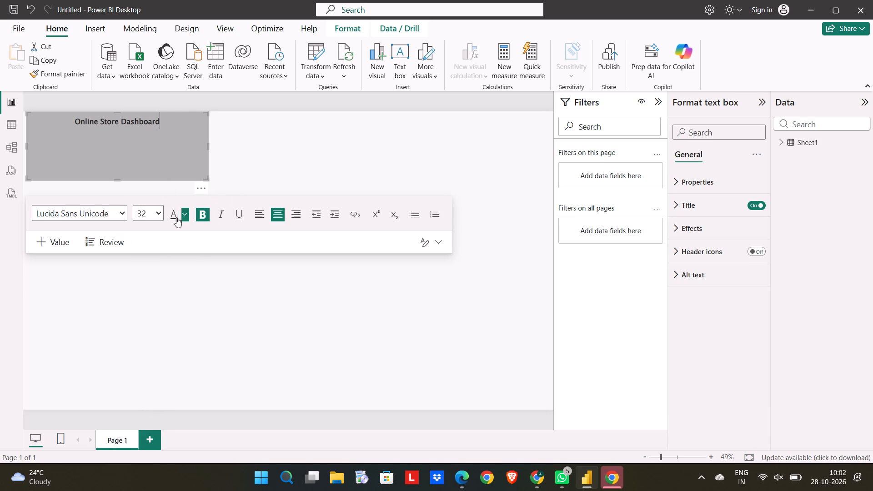
# Shrink the title text box to a slightly narrower, shallow banner just tall enough for its single text line.
pyautogui.moveTo(204, 177); pyautogui.dragTo(187, 130)
pyautogui.click(184, 229)
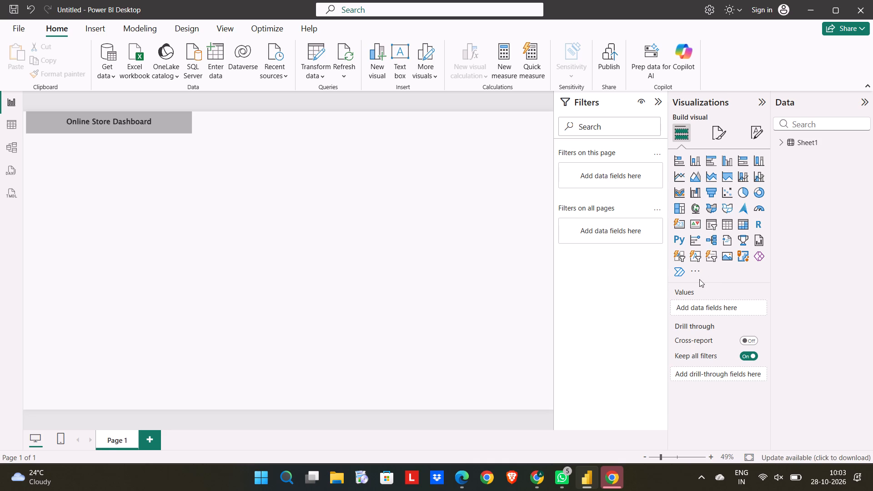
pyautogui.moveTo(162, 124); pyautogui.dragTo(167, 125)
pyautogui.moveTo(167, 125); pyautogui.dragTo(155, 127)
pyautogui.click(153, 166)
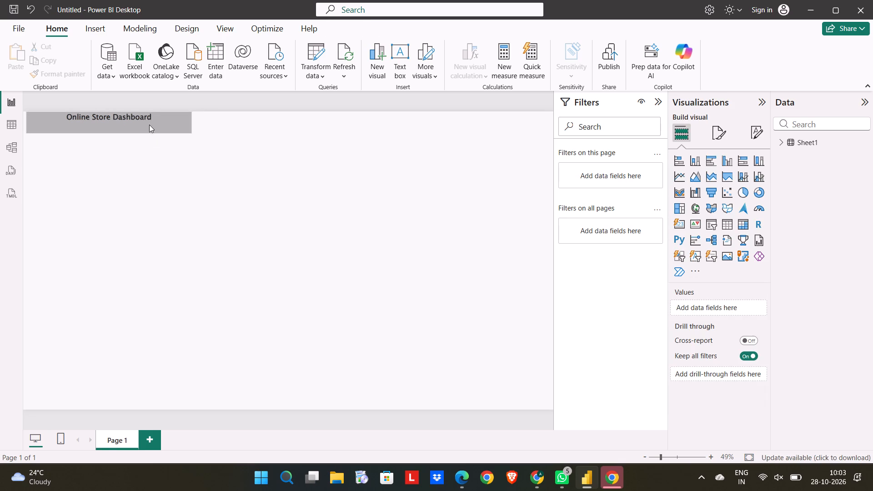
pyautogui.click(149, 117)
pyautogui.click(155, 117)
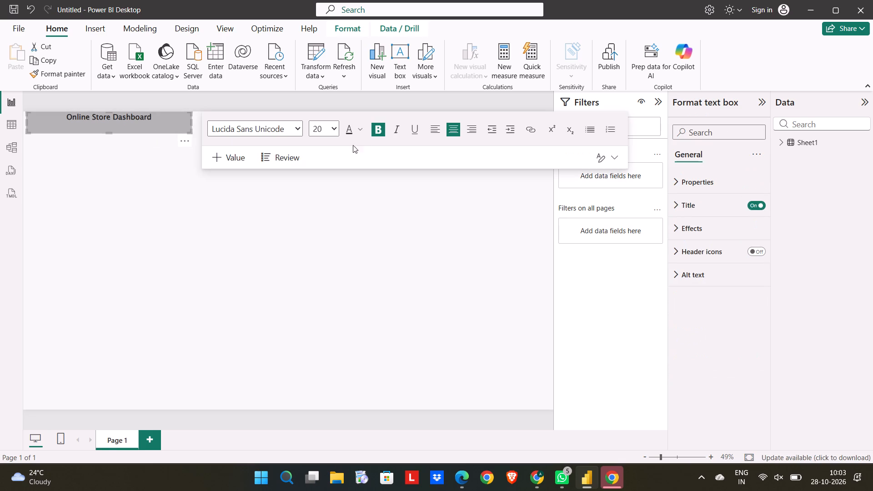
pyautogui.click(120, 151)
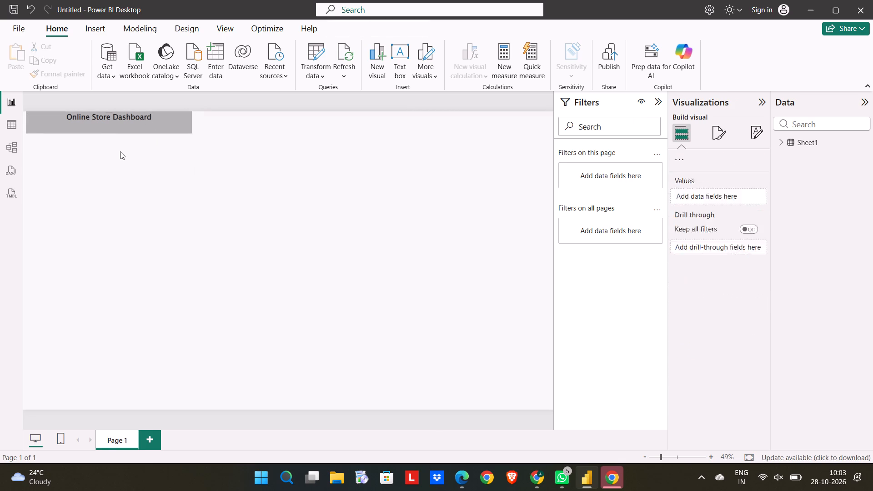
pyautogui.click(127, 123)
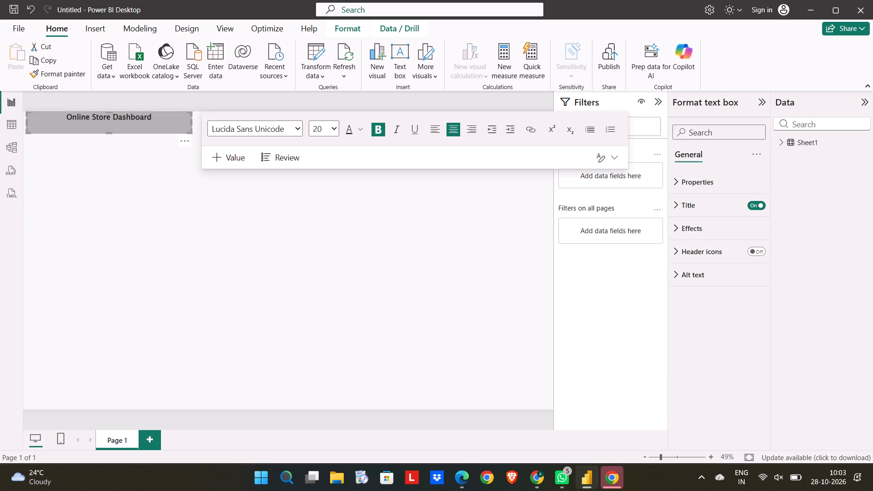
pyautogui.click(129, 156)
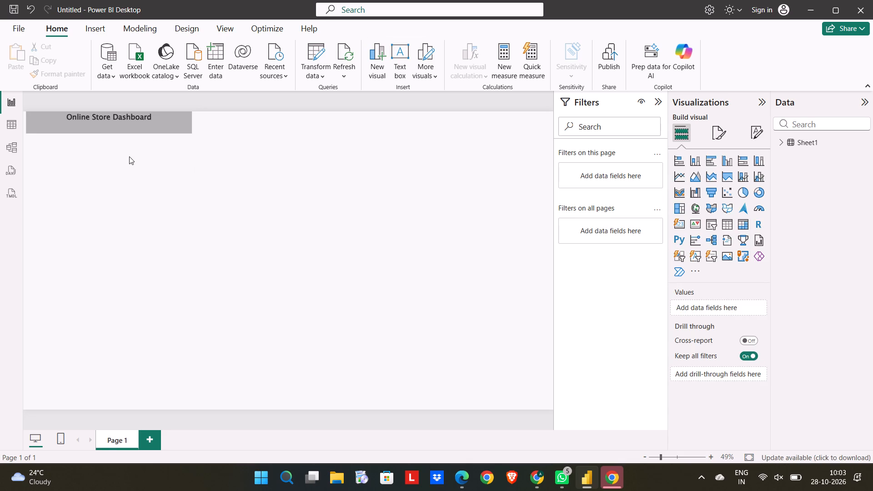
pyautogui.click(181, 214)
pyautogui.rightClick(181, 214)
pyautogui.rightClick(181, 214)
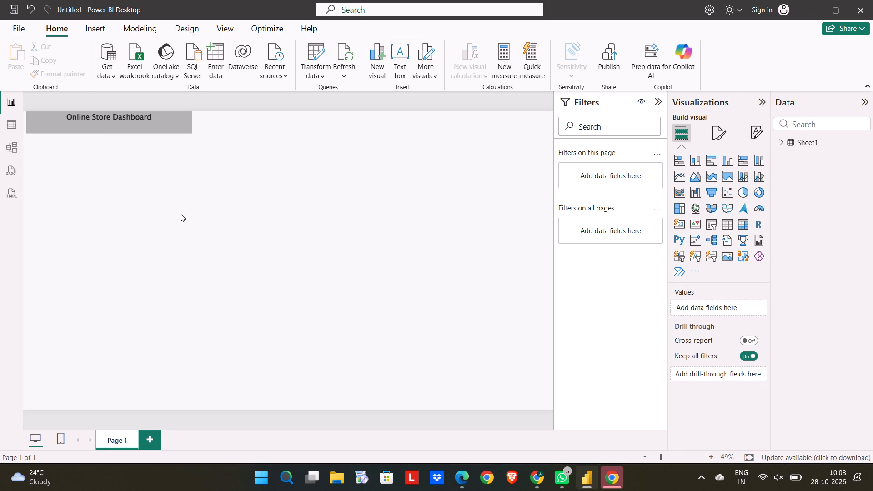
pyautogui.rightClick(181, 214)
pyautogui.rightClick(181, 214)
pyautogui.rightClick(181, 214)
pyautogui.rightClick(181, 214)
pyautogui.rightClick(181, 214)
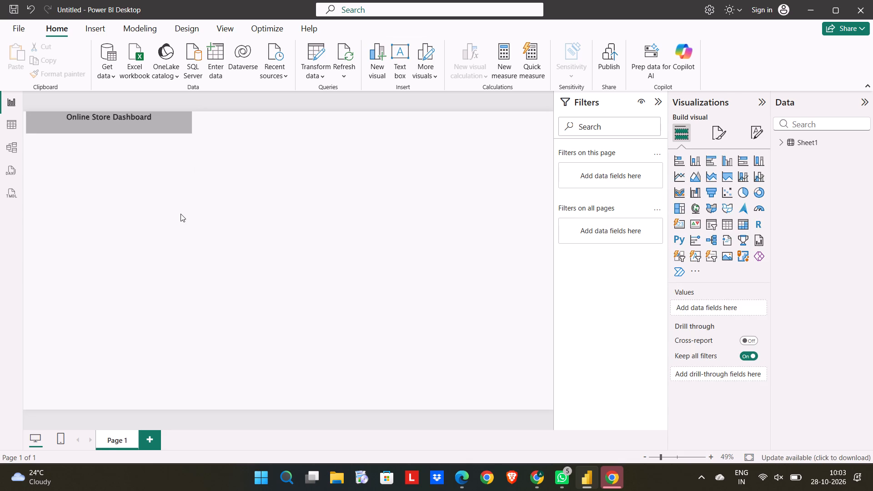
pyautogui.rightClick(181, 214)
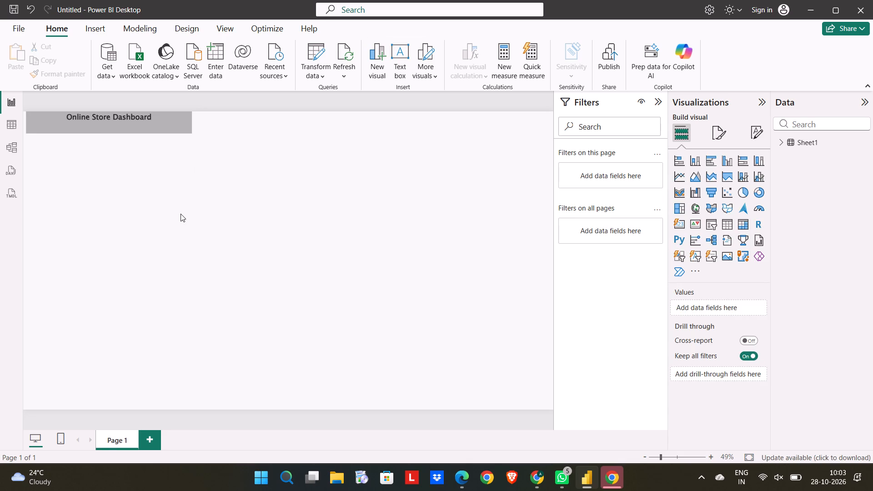
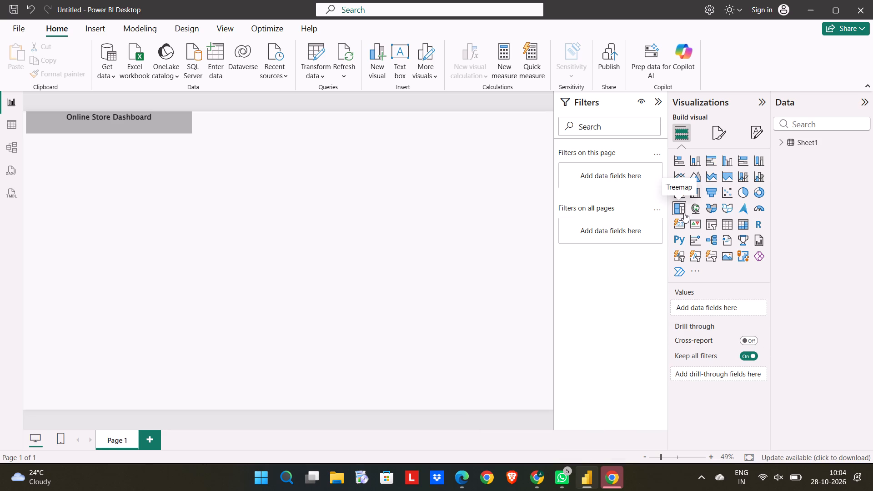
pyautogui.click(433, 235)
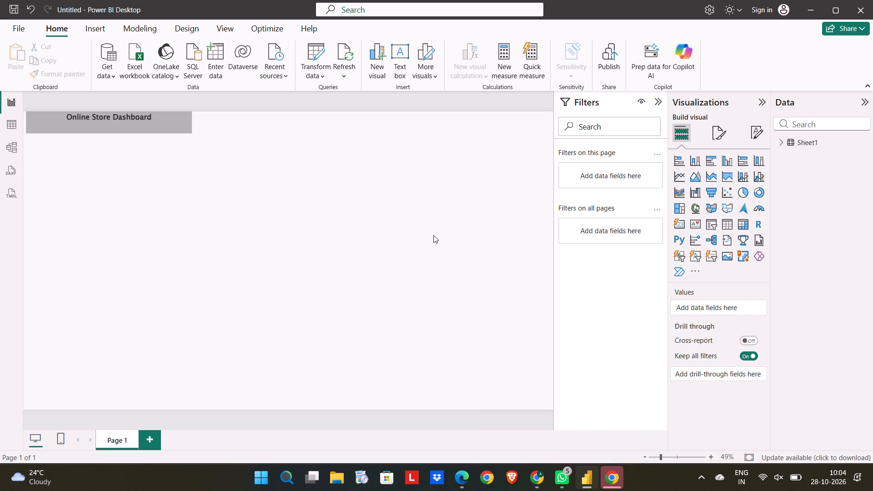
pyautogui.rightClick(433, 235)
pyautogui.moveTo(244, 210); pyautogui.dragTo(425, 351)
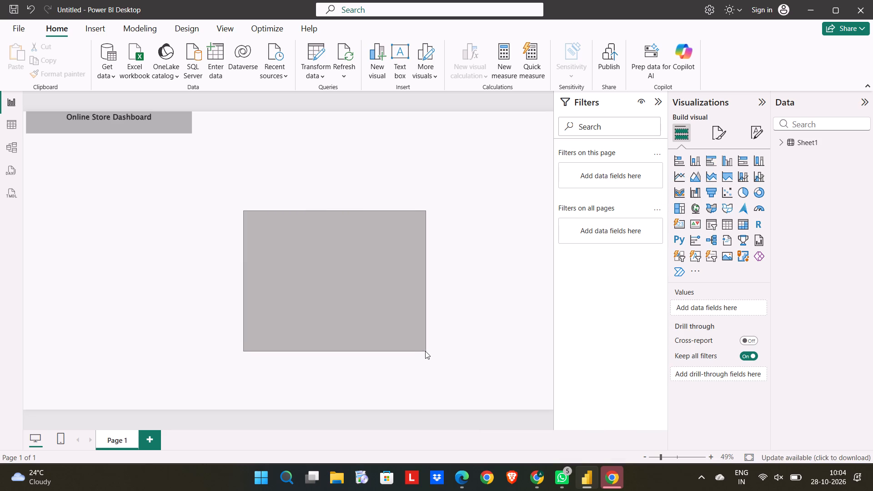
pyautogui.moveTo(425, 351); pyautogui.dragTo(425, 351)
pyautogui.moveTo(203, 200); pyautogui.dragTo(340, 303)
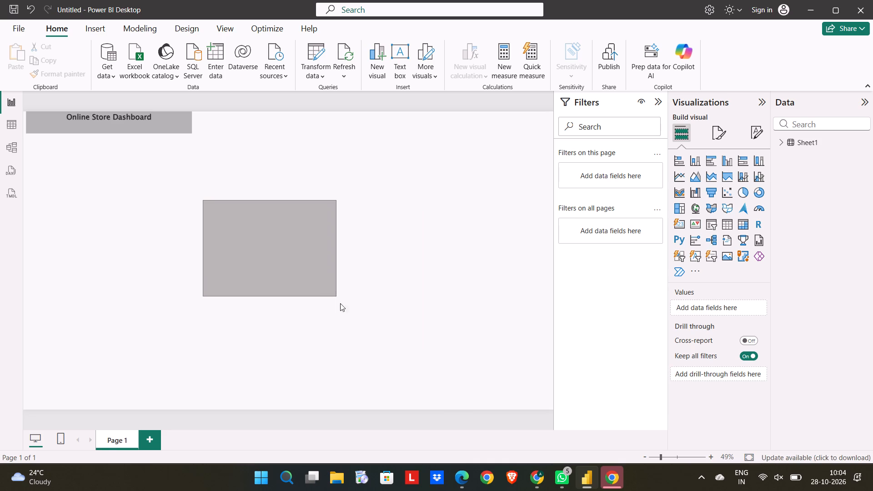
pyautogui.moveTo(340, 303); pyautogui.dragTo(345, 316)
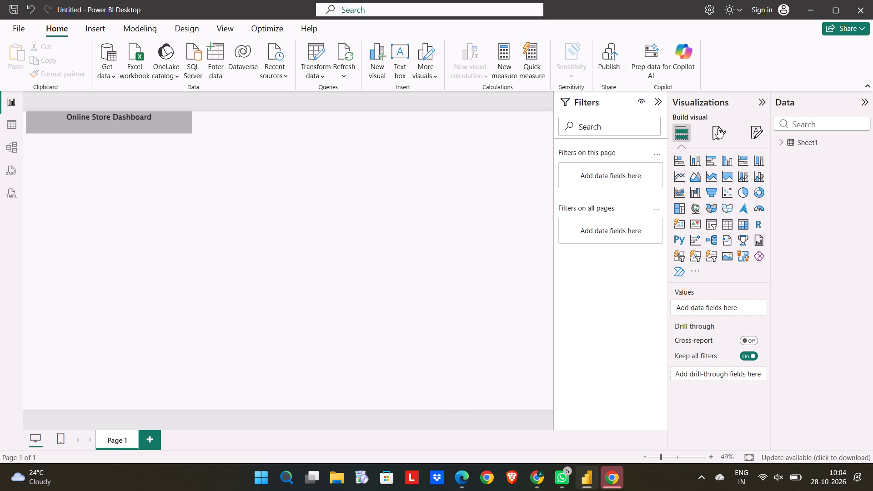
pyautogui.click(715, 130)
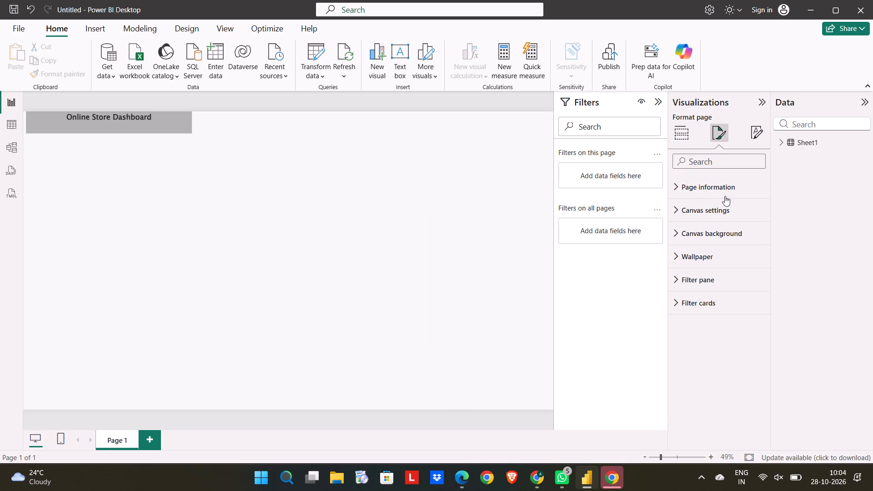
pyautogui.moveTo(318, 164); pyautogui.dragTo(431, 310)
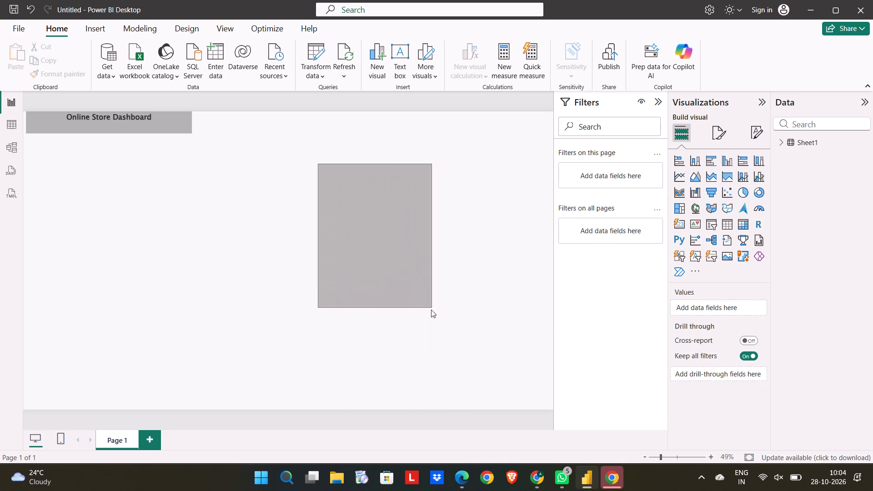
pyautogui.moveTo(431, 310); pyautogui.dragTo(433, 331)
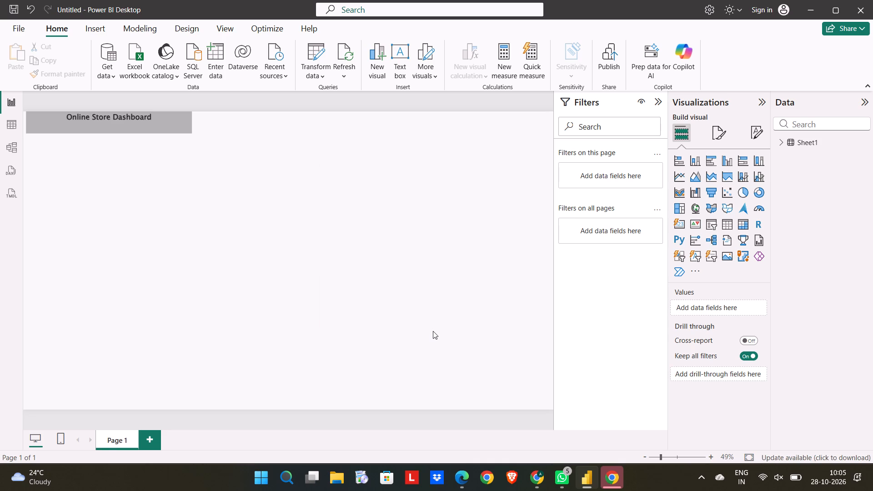
# Insert an empty Card visual below the Online Store Dashboard banner and resize it slightly narrower and much taller.
pyautogui.click(684, 223)
pyautogui.moveTo(151, 185); pyautogui.dragTo(183, 218)
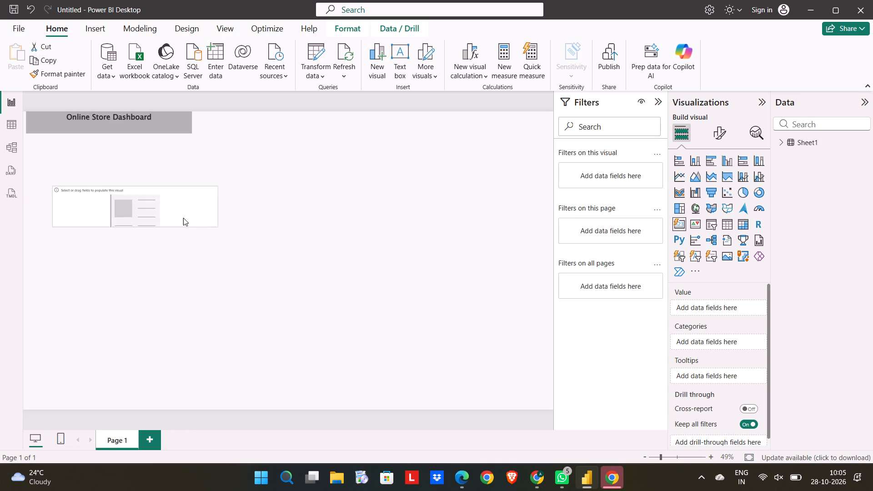
pyautogui.moveTo(183, 218); pyautogui.dragTo(156, 185)
pyautogui.click(156, 185)
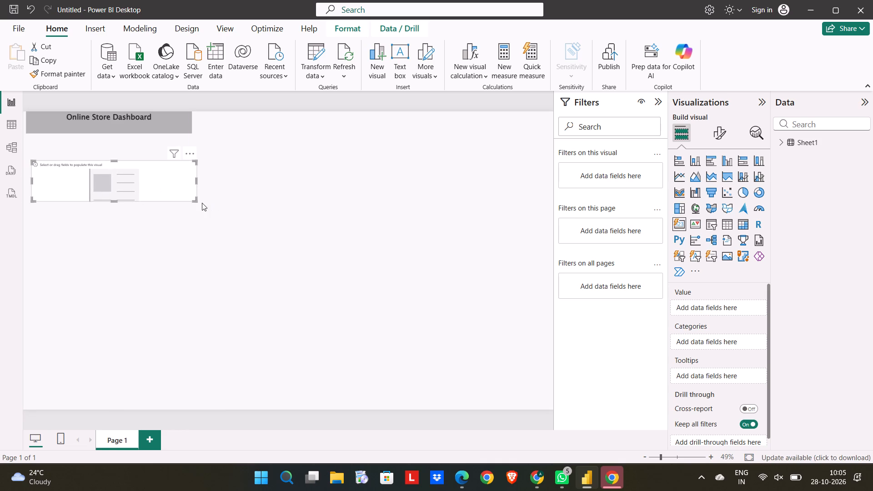
pyautogui.moveTo(194, 201); pyautogui.dragTo(179, 263)
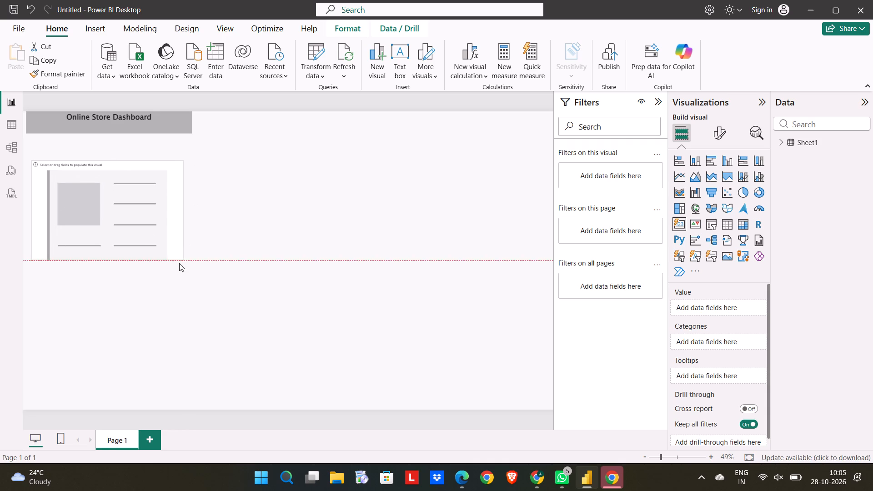
pyautogui.moveTo(179, 263); pyautogui.dragTo(173, 271)
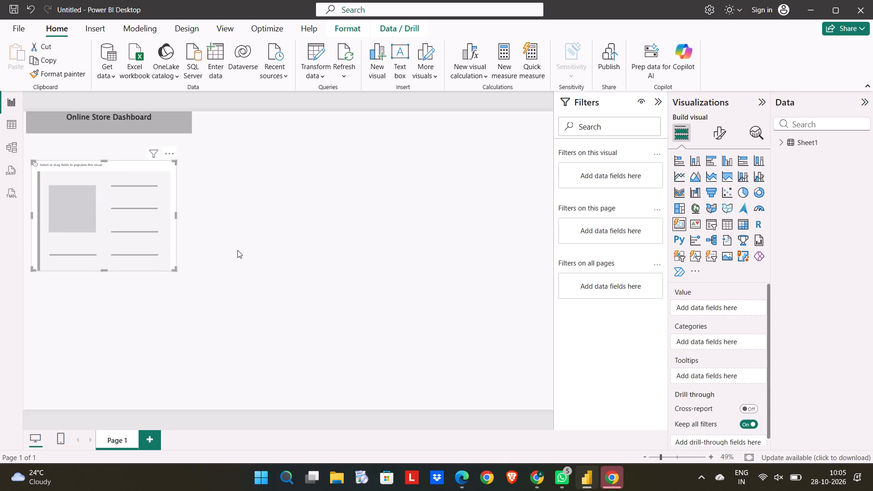
# Examine the card's field wells and the Sheet1 fields, including the Time field's hierarchy, for data to populate the card.
pyautogui.click(80, 200)
pyautogui.scroll(-2, 711, 339)
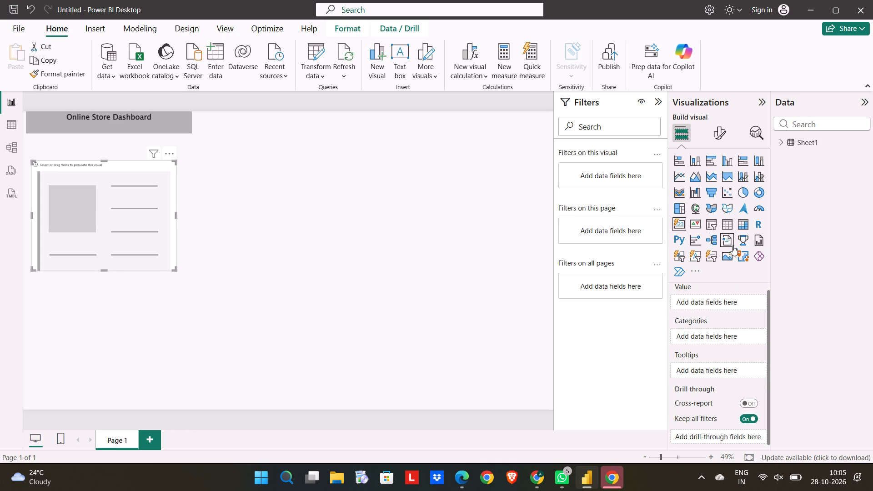
pyautogui.click(784, 142)
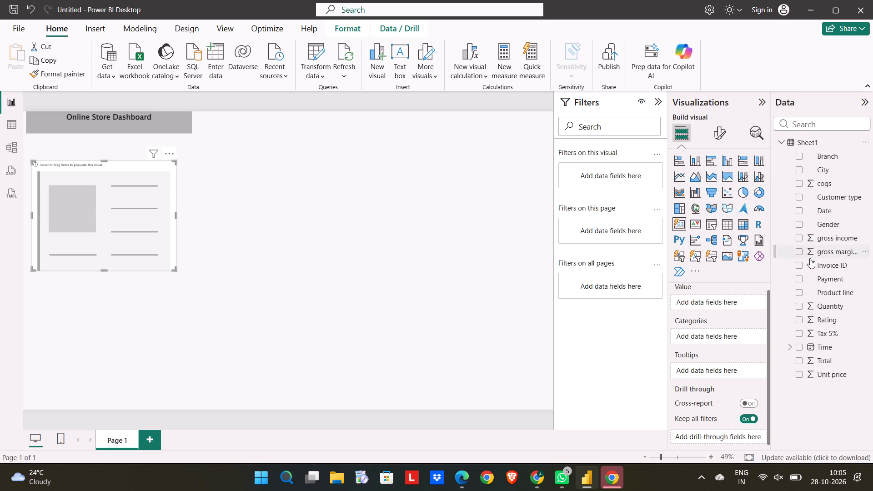
pyautogui.click(791, 349)
pyautogui.scroll(-1, 791, 349)
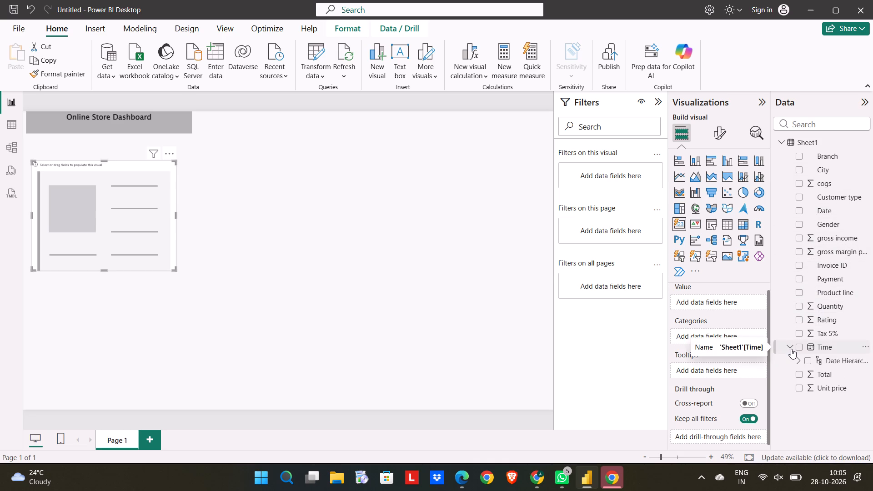
pyautogui.click(791, 349)
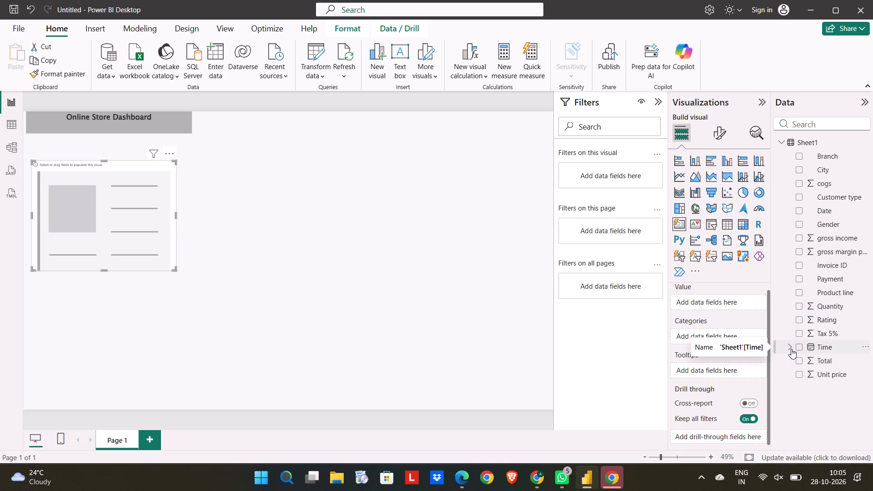
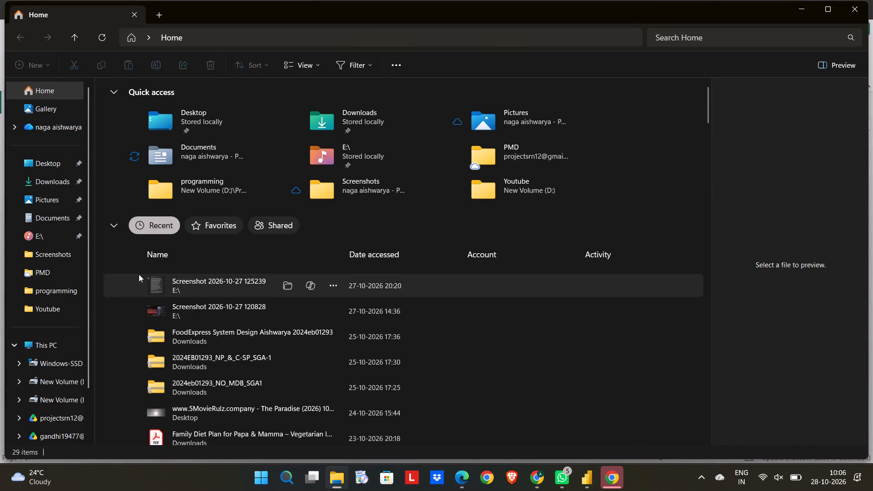
# Switch to File Explorer and look through the most recent files in the Downloads folder.
pyautogui.click(55, 179)
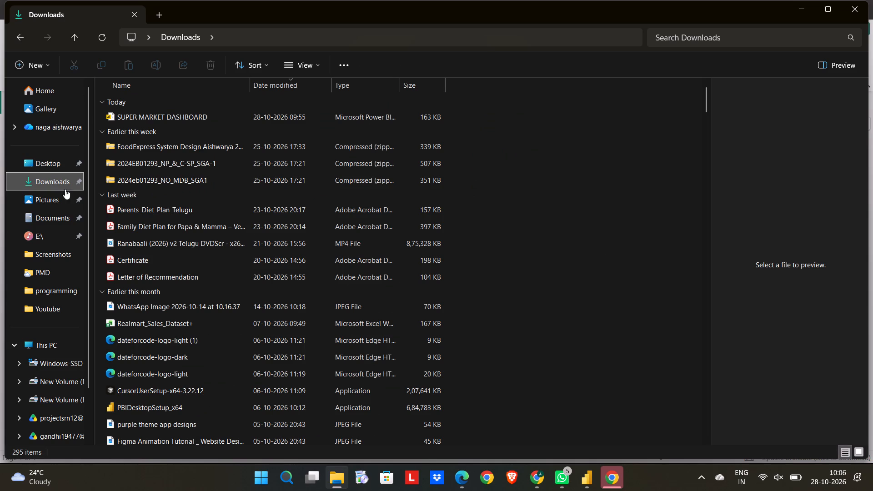
pyautogui.scroll(1, 159, 249)
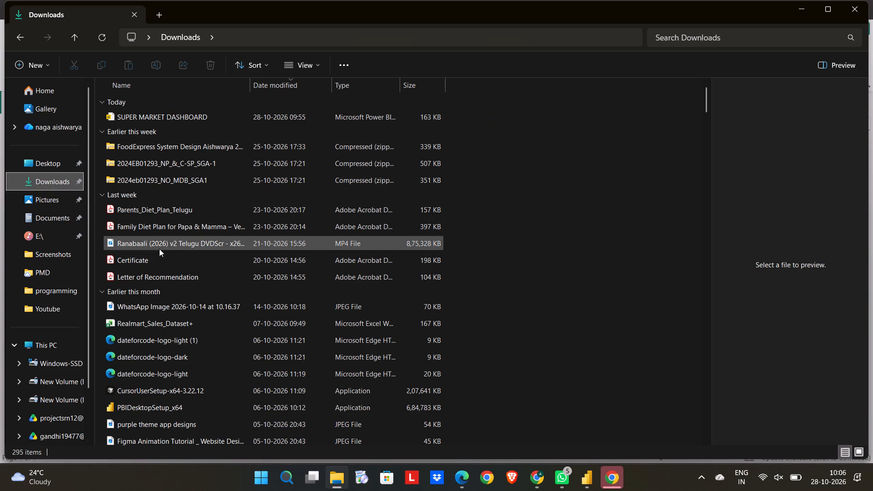
pyautogui.scroll(2, 159, 249)
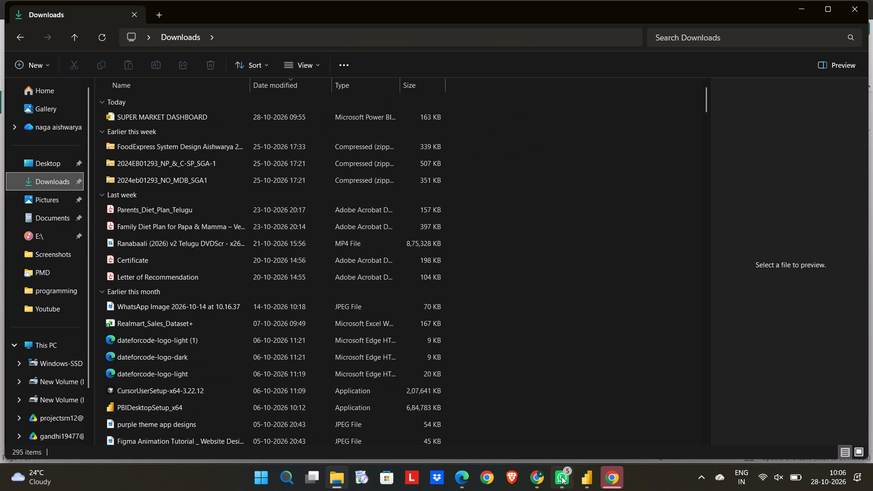
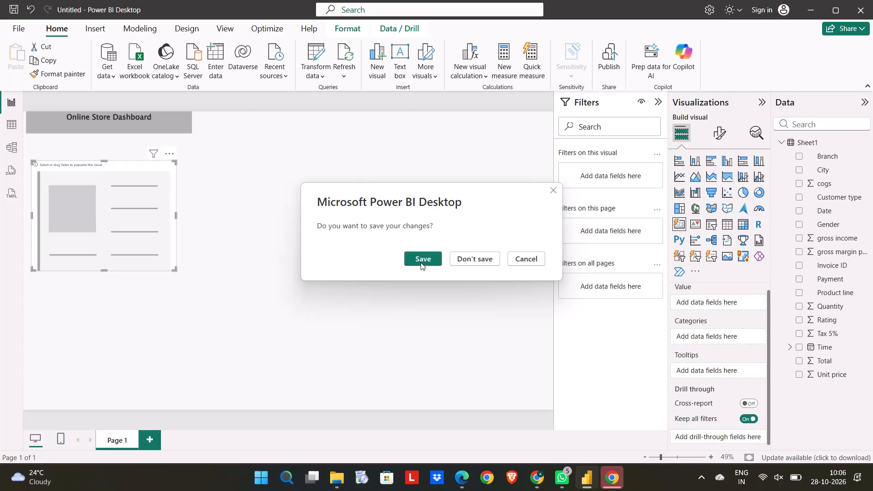
# Abandon saving the untitled report and close its window.
pyautogui.click(421, 262)
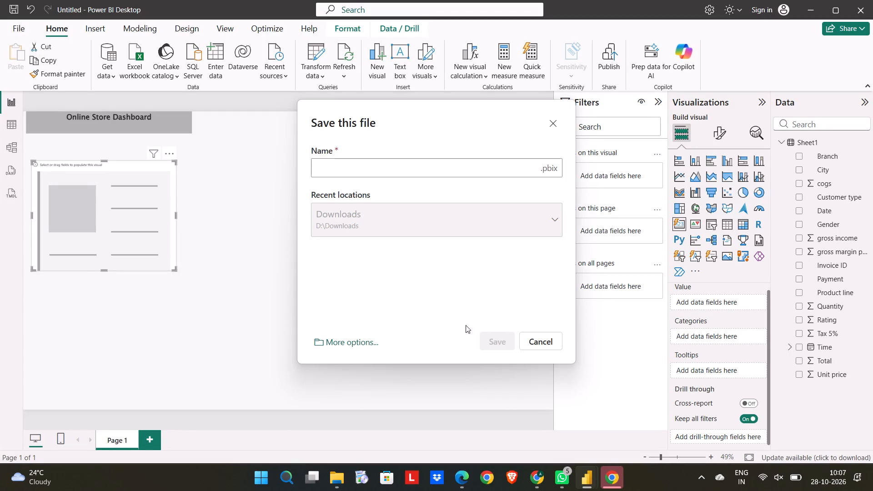
pyautogui.click(552, 115)
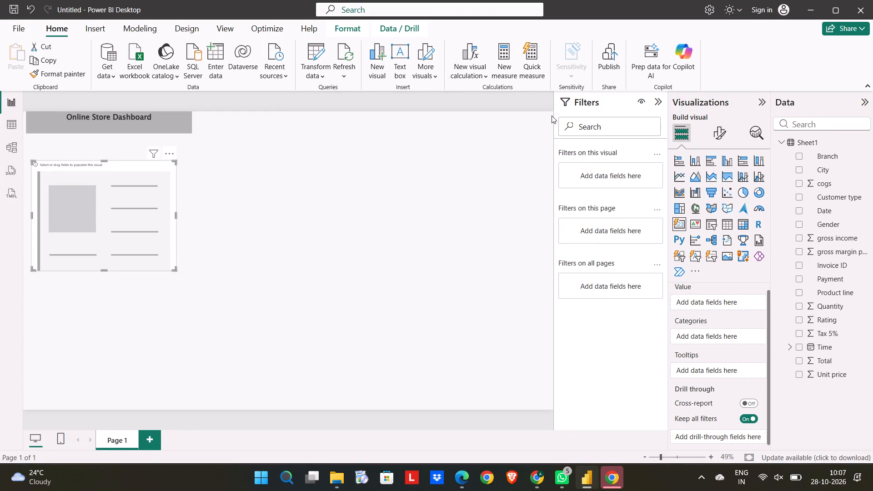
pyautogui.click(872, 0)
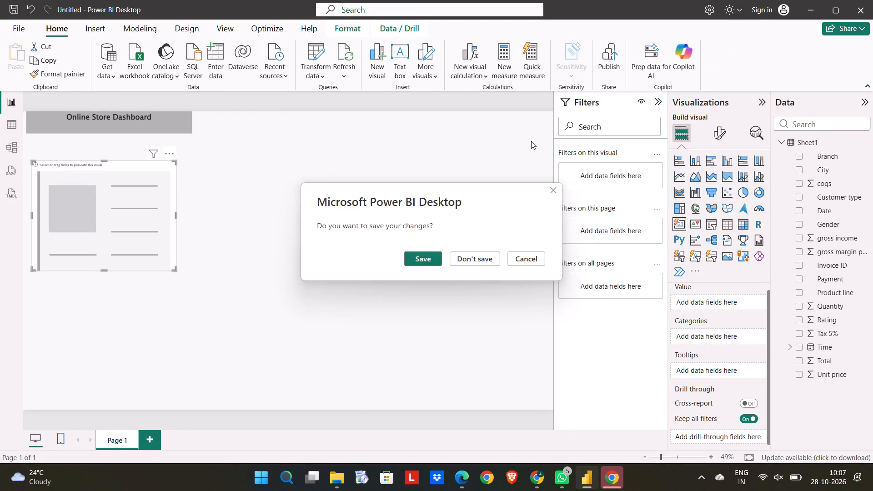
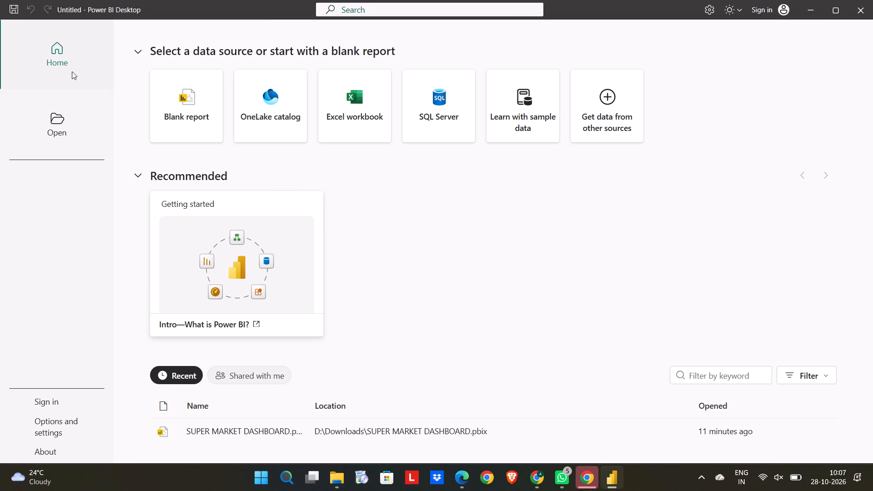
# Start a new blank report.
pyautogui.click(182, 95)
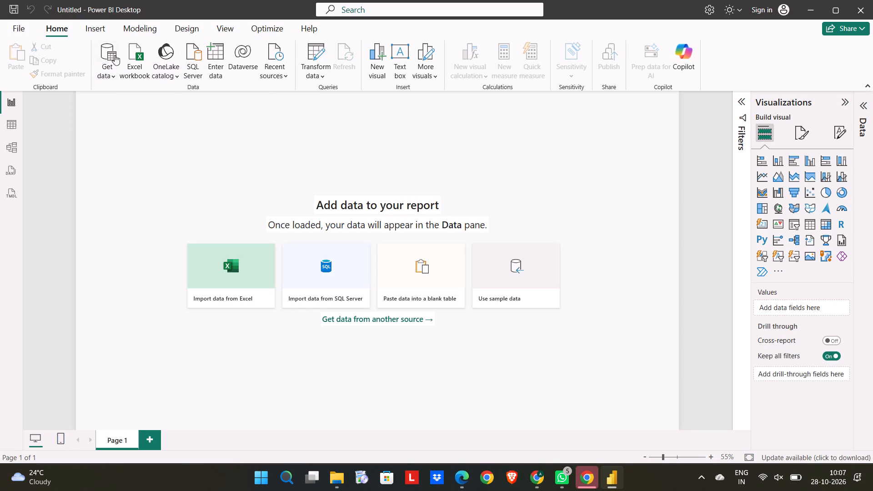
# Connect to the Excel workbook Online+store+dataset+(3) in the Downloads folder and select its Sheet1 for import.
pyautogui.click(252, 290)
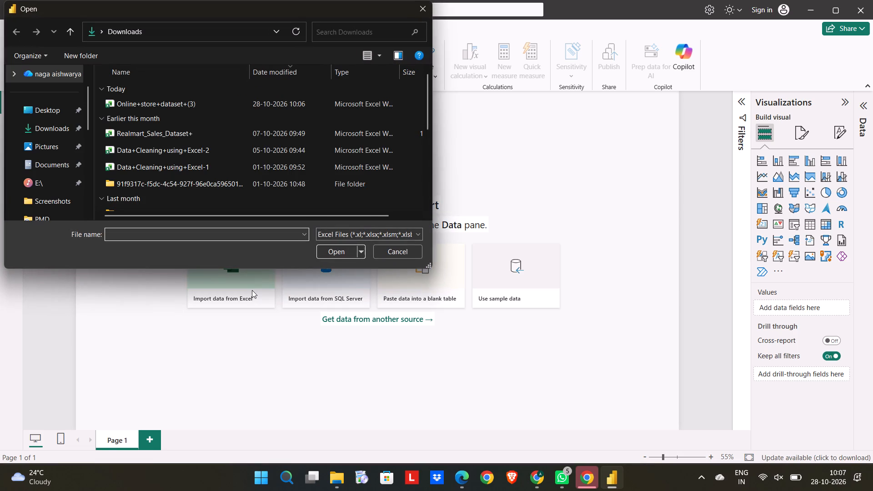
pyautogui.click(171, 108)
pyautogui.click(336, 253)
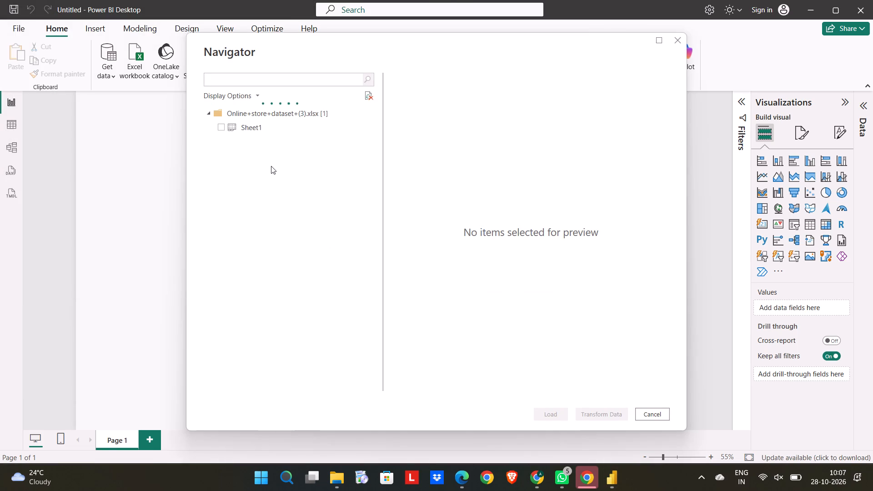
pyautogui.click(223, 130)
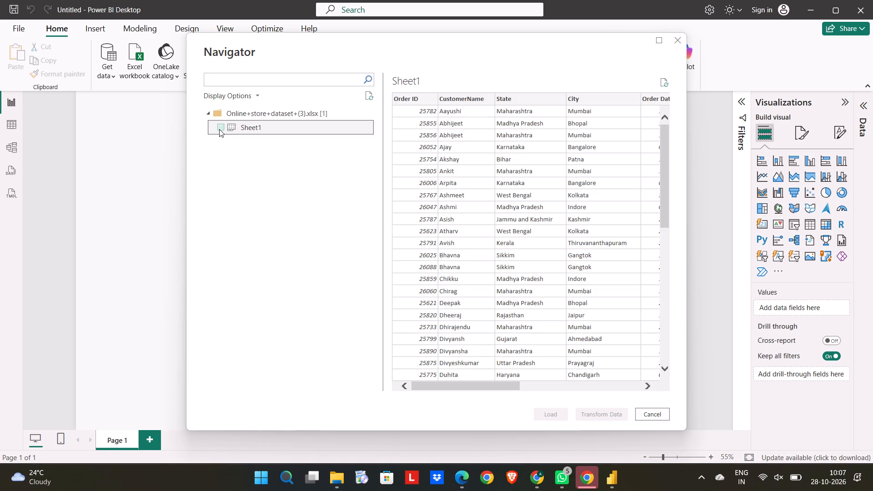
pyautogui.click(224, 134)
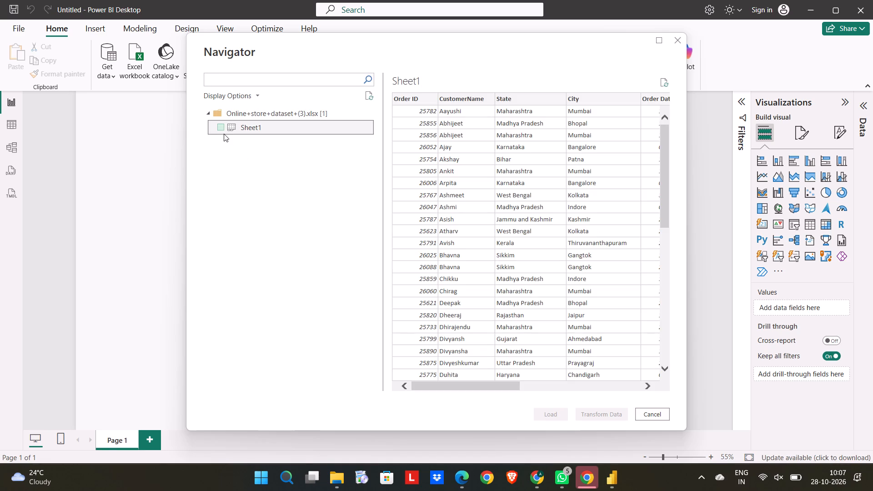
pyautogui.click(223, 128)
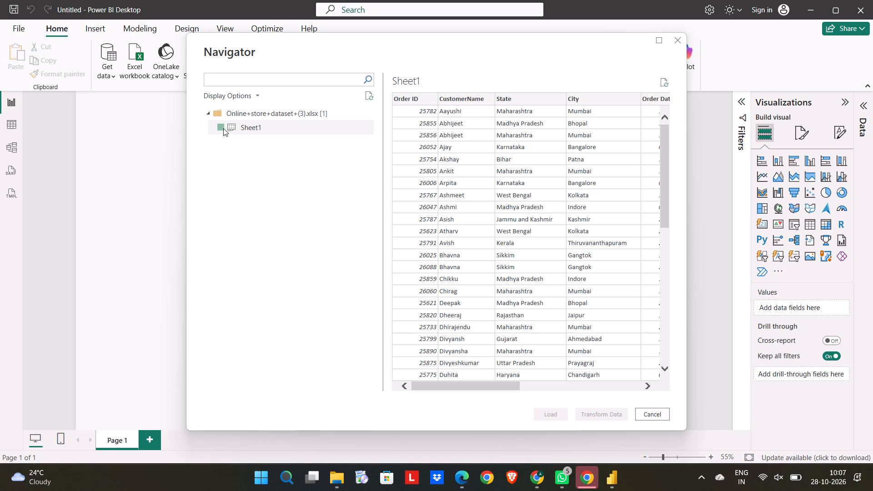
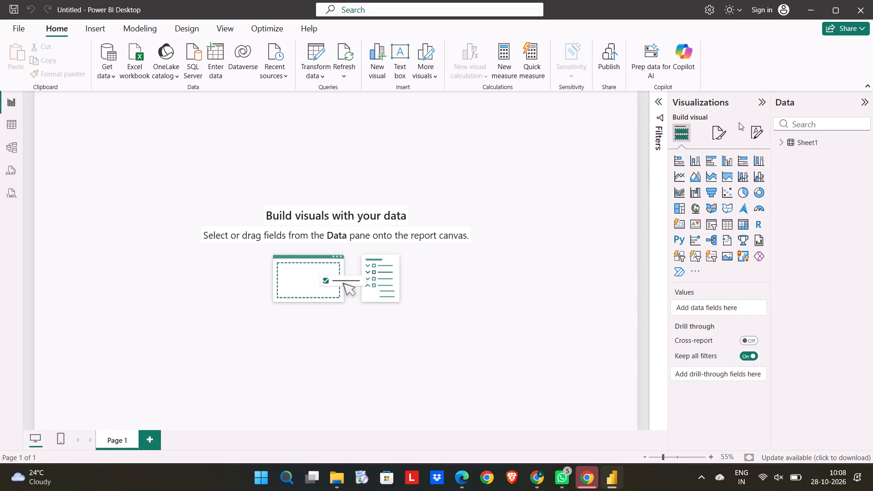
# Expand the Sheet1 table to view its available fields.
pyautogui.click(780, 141)
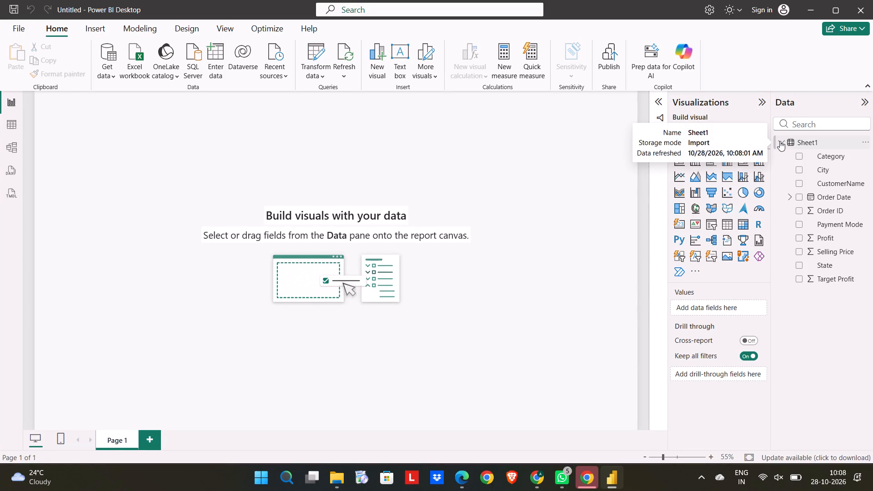
pyautogui.click(795, 316)
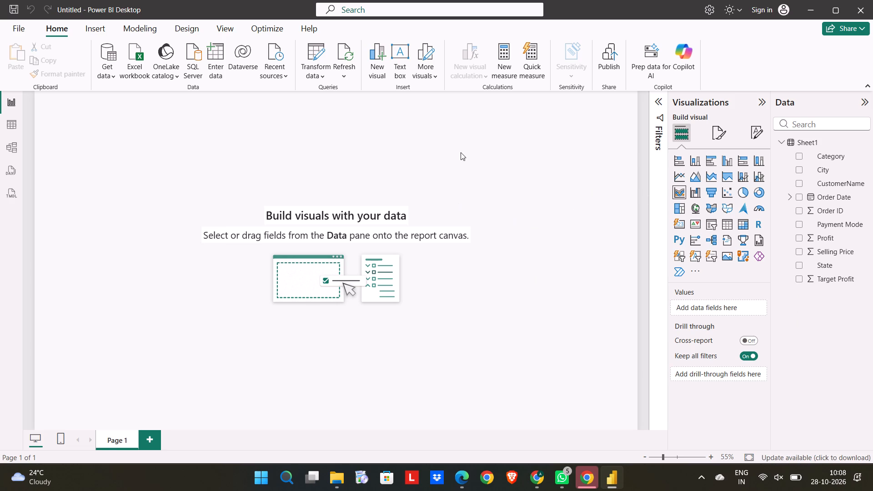
# Insert a text box on the blank report page and enter the title Online Store Dashboard in it.
pyautogui.click(403, 56)
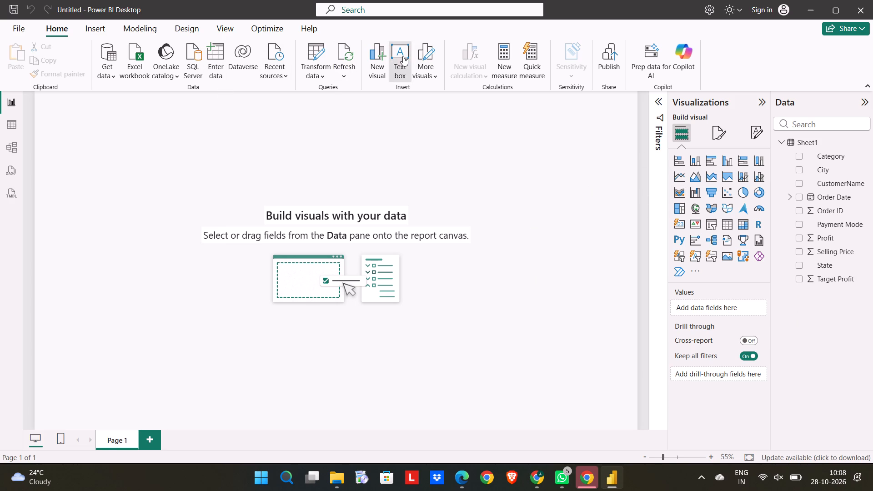
pyautogui.click(67, 160)
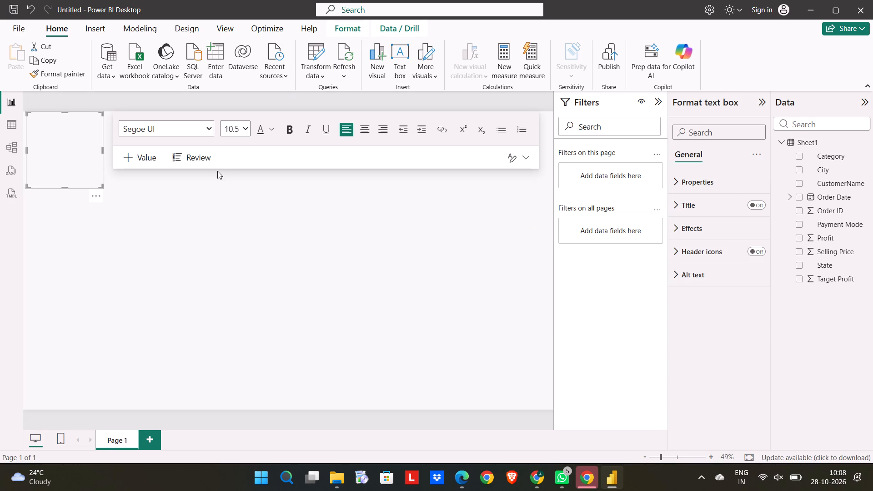
pyautogui.click(90, 162)
pyautogui.click(90, 162)
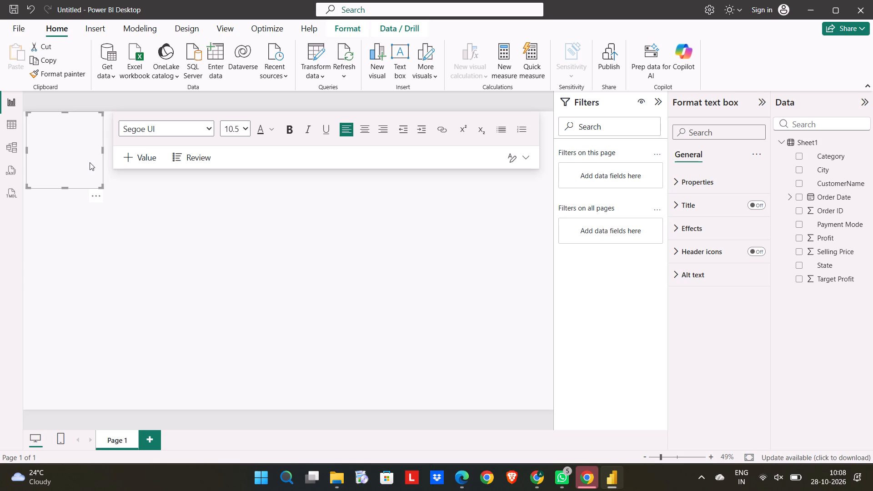
pyautogui.click(90, 162)
pyautogui.click(56, 125)
pyautogui.hotkey('ctrl', 'alt', 'Tab')
pyautogui.click(48, 176)
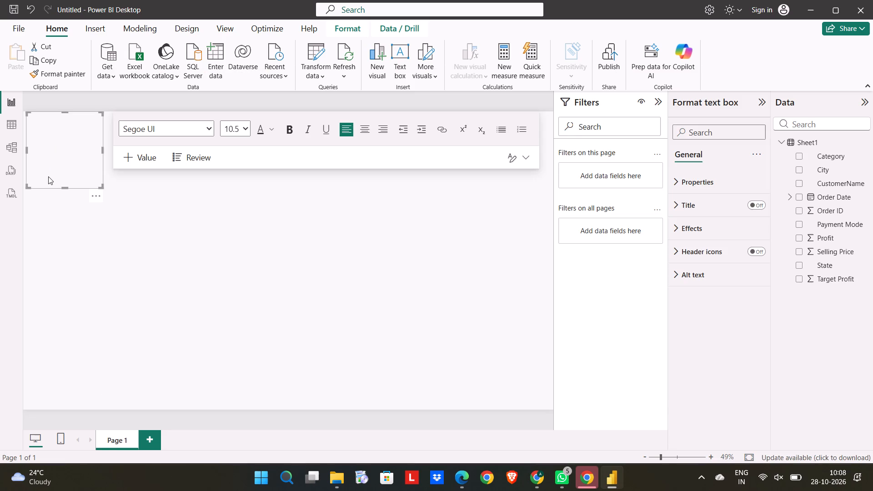
pyautogui.click(55, 169)
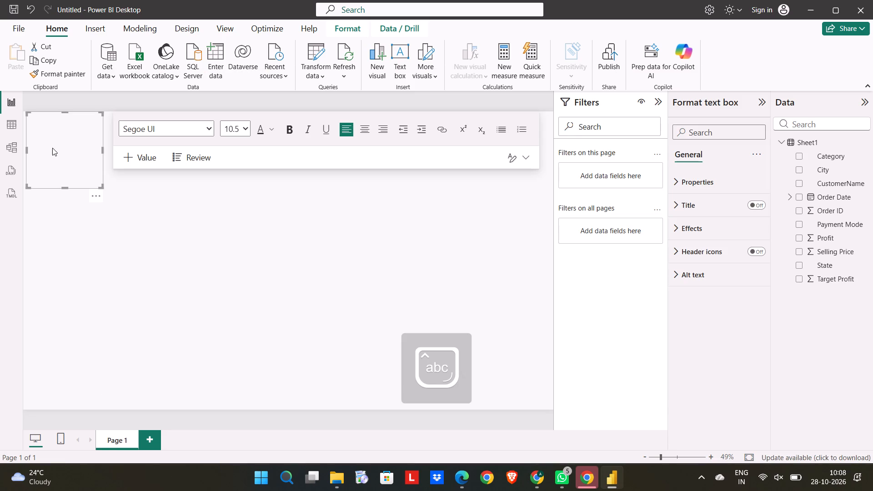
pyautogui.click(55, 138)
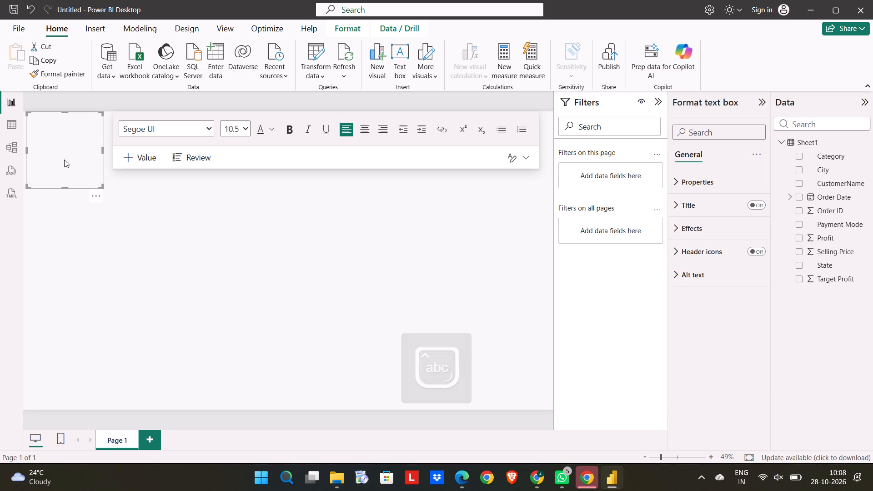
pyautogui.click(64, 160)
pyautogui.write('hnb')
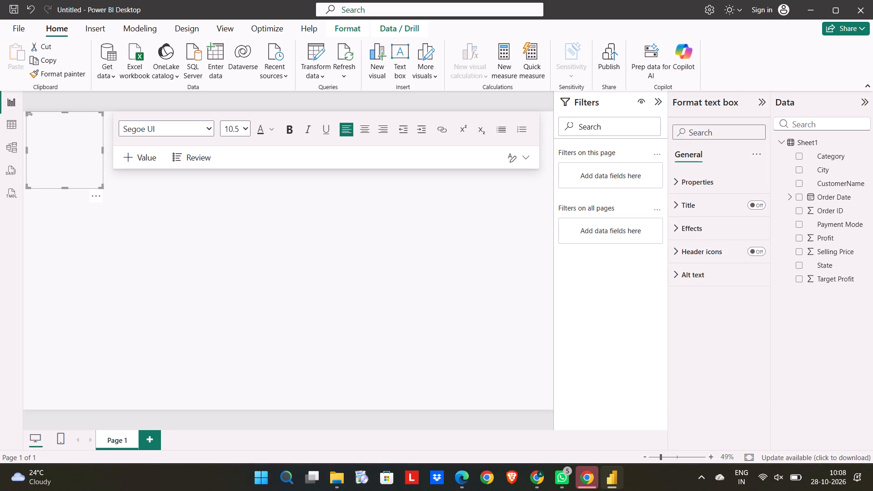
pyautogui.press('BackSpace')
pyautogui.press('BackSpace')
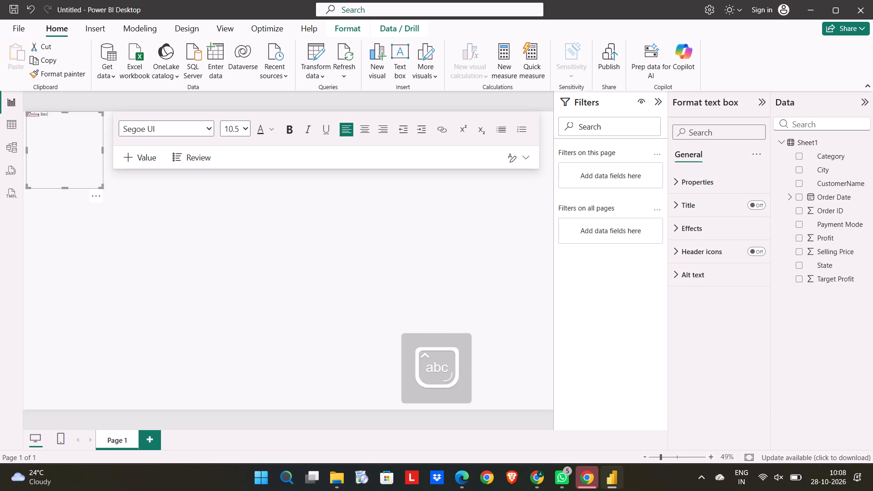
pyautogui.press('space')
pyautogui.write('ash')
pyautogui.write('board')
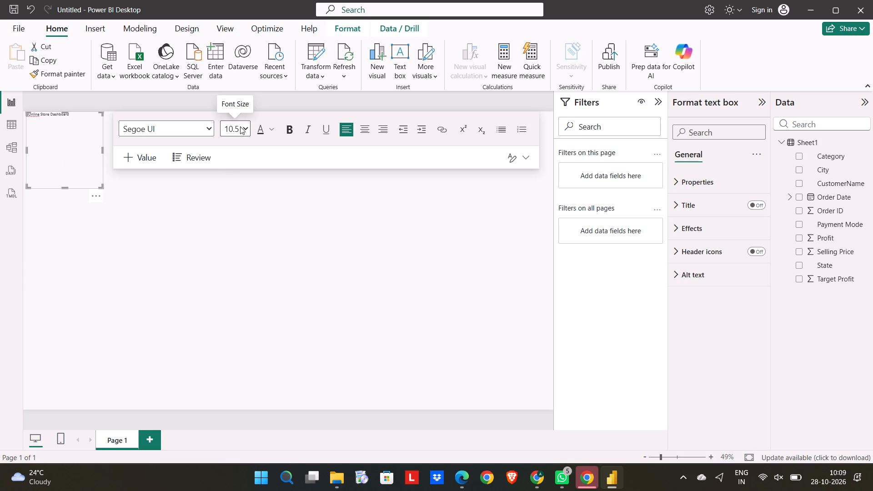
# Centre the heading in its text box and enlarge the box to about a third of the page's width and height.
pyautogui.click(240, 126)
pyautogui.click(237, 311)
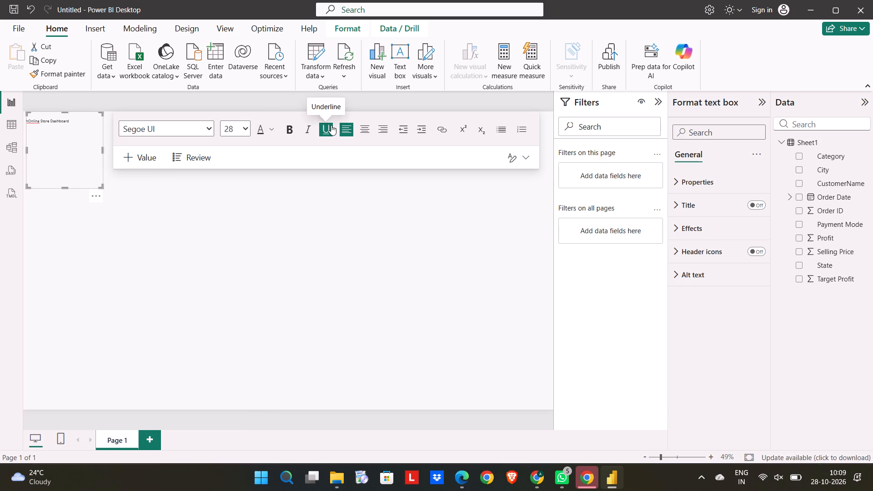
pyautogui.click(355, 127)
pyautogui.click(361, 127)
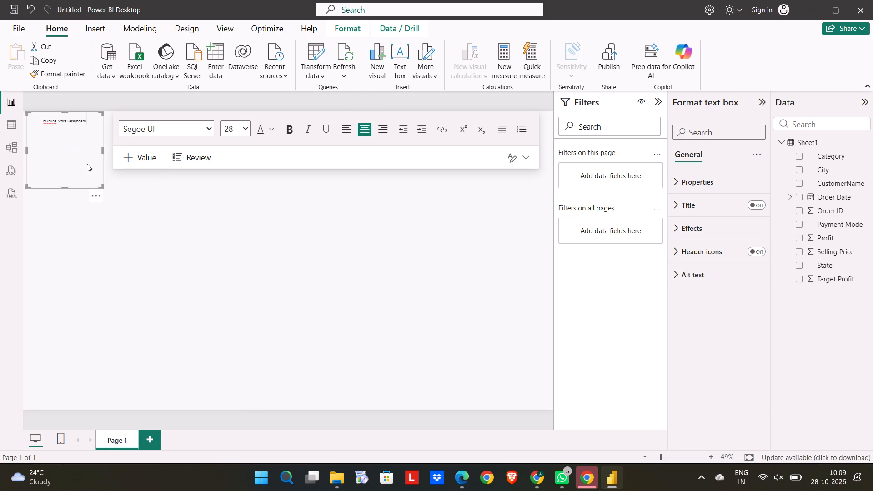
pyautogui.moveTo(102, 186); pyautogui.dragTo(211, 204)
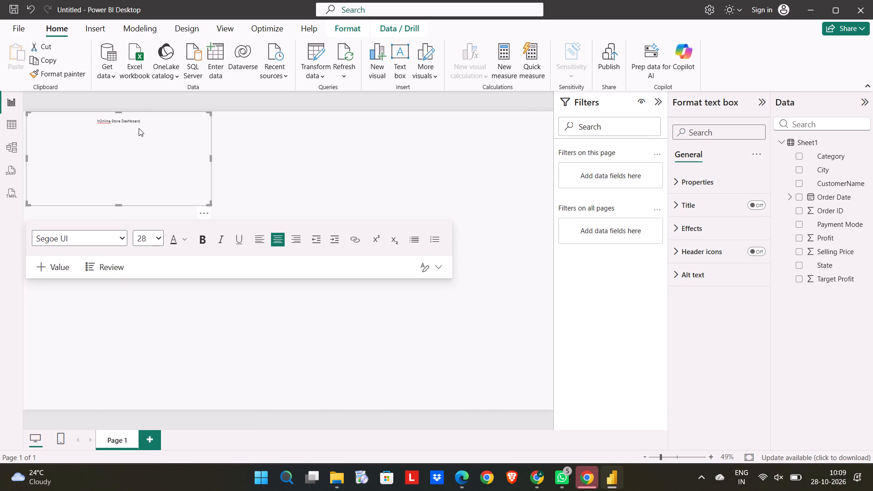
# Delete the stray letter "h" in front of "Online" in the heading.
pyautogui.click(101, 123)
pyautogui.press('Left')
pyautogui.press('BackSpace')
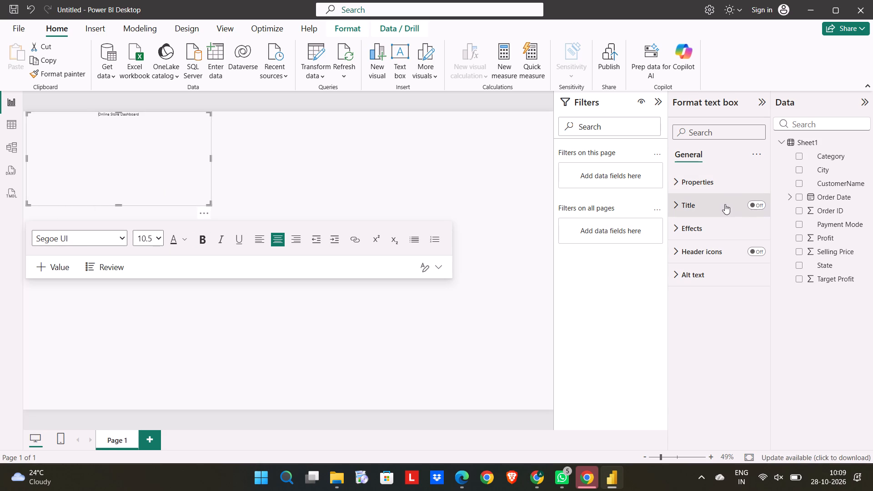
# Turn on the Title option for the heading text box.
pyautogui.click(760, 200)
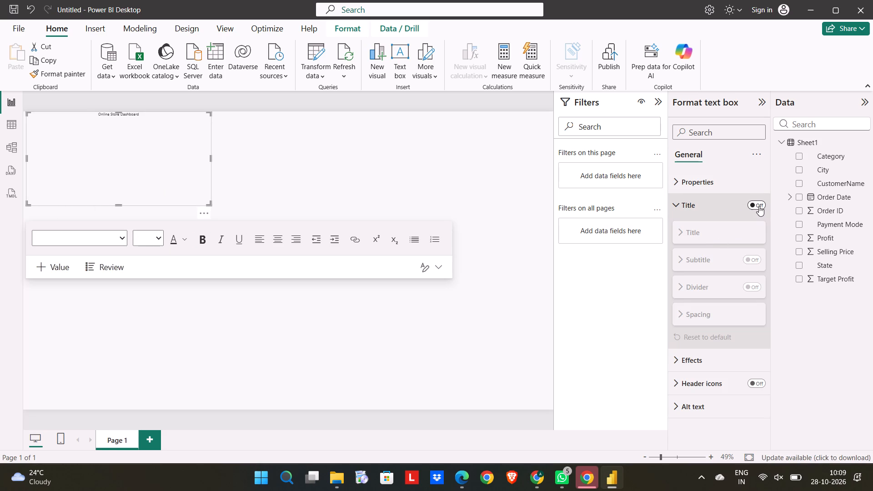
pyautogui.click(758, 205)
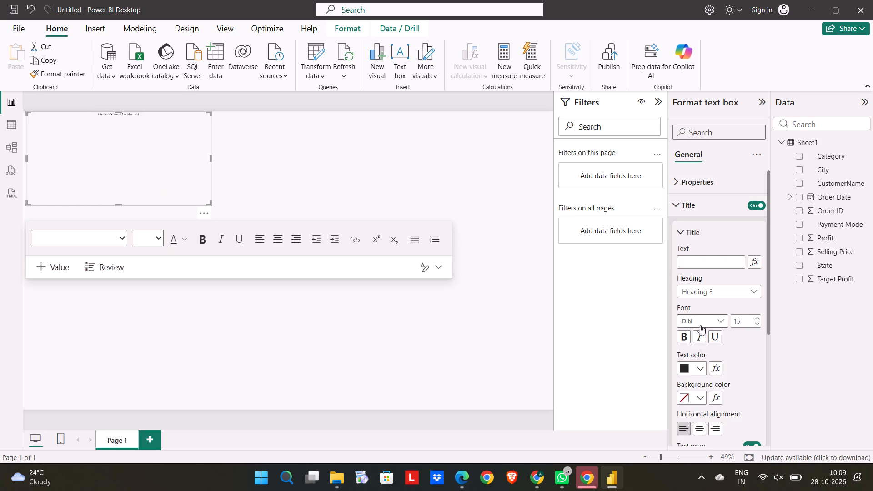
# Set the font of the whole "Online Store Dashboard" heading to Lucida Sans Unicode.
pyautogui.click(201, 243)
pyautogui.moveTo(145, 116); pyautogui.dragTo(52, 112)
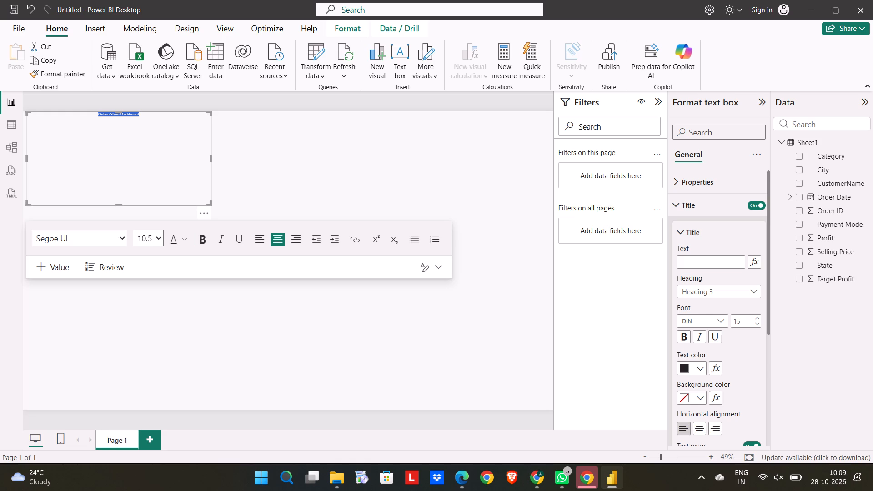
pyautogui.click(84, 239)
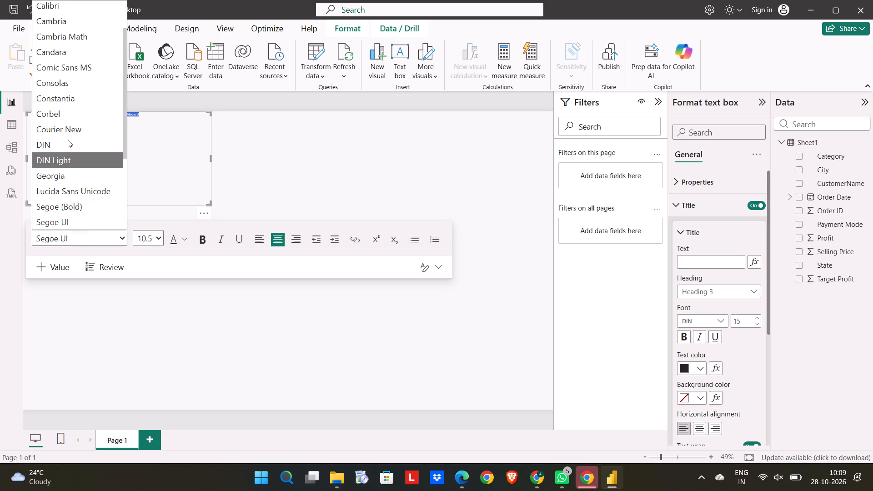
pyautogui.scroll(-1, 85, 202)
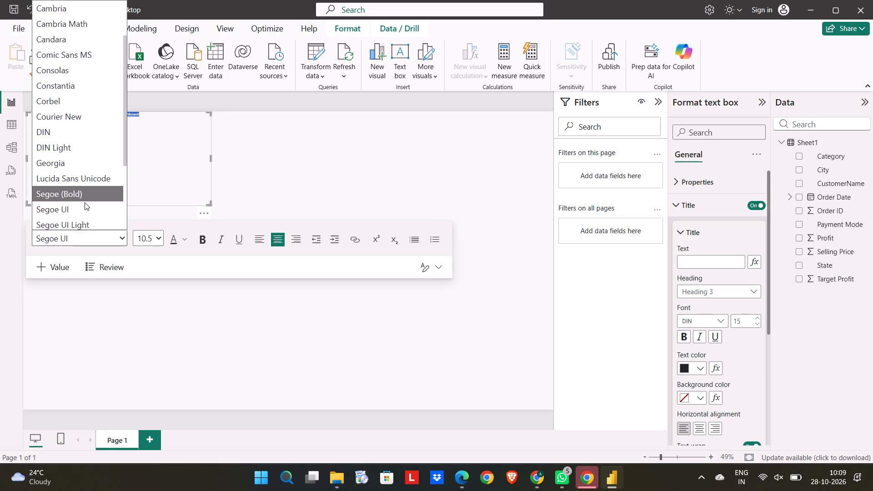
pyautogui.scroll(-1, 85, 202)
pyautogui.click(94, 180)
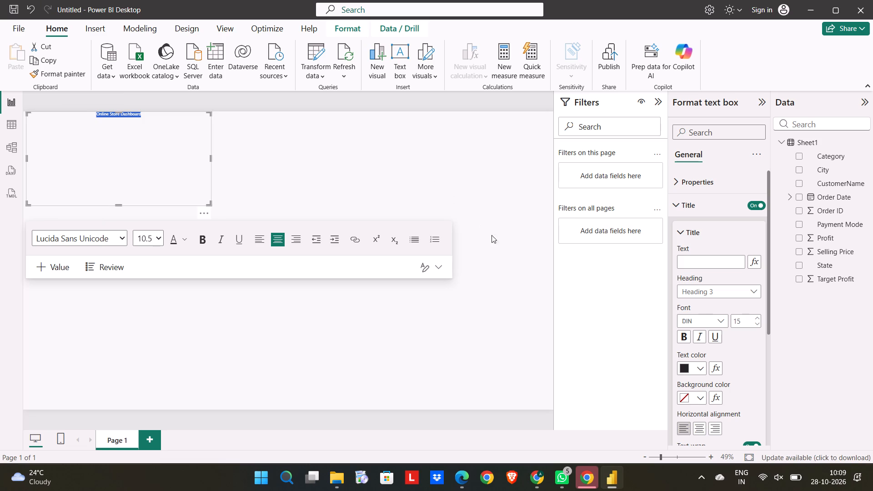
# Set the font size of the "Online Store Dashboard" heading to 28.
pyautogui.scroll(-2, 741, 332)
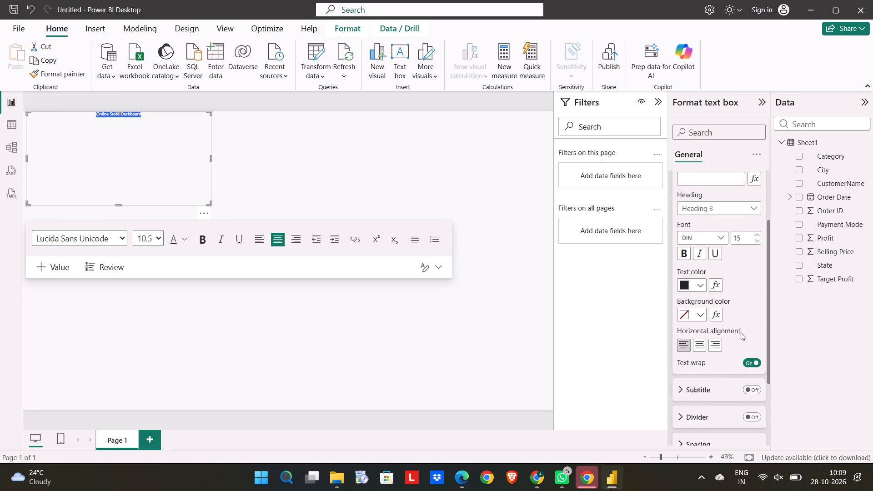
pyautogui.scroll(-2, 741, 332)
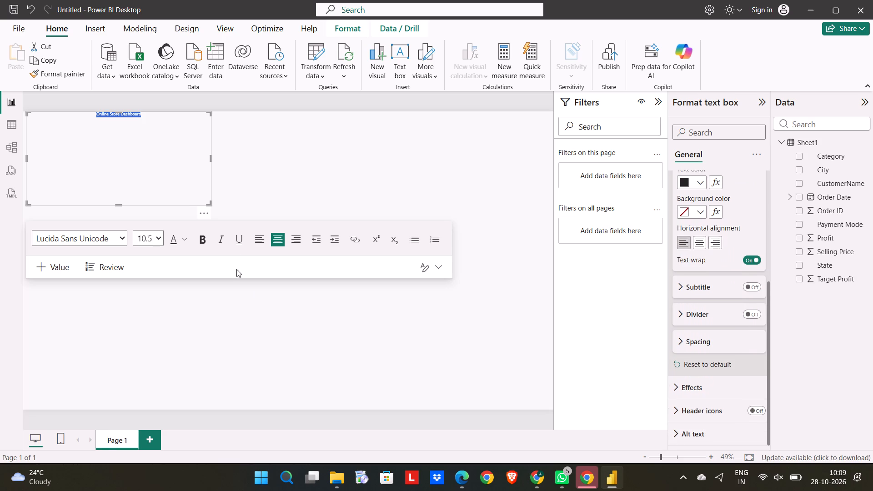
pyautogui.click(160, 237)
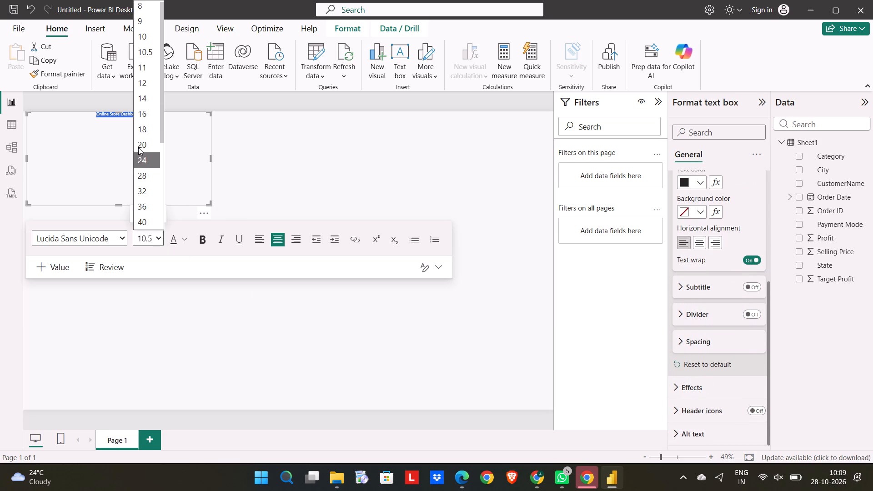
pyautogui.click(145, 135)
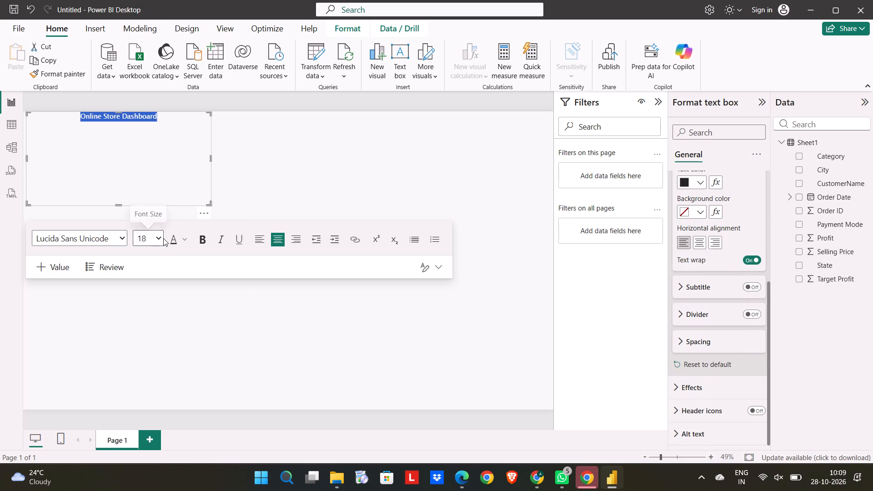
pyautogui.moveTo(163, 238); pyautogui.dragTo(156, 236)
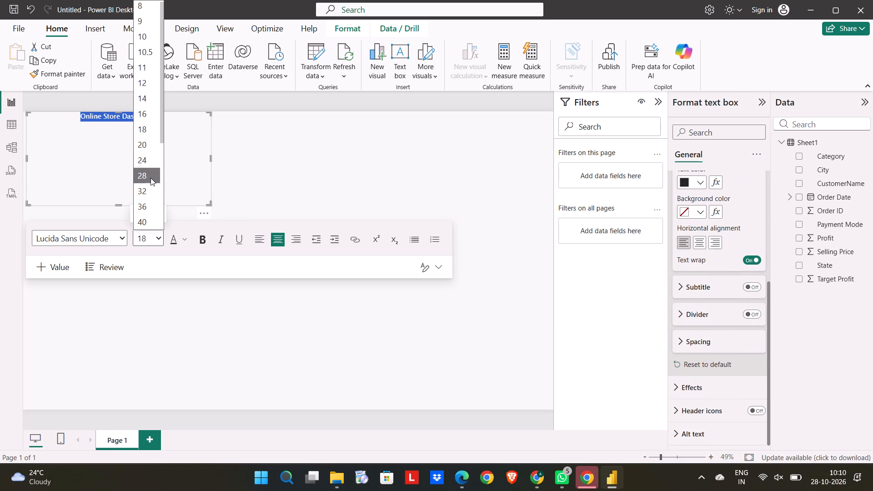
pyautogui.click(151, 178)
pyautogui.click(260, 172)
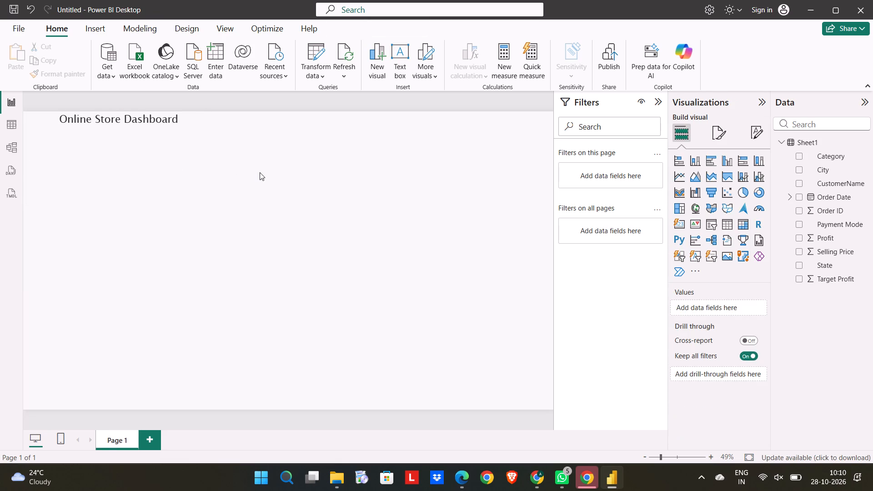
# Turn on the heading text box's background and fill it with a medium grey.
pyautogui.click(165, 151)
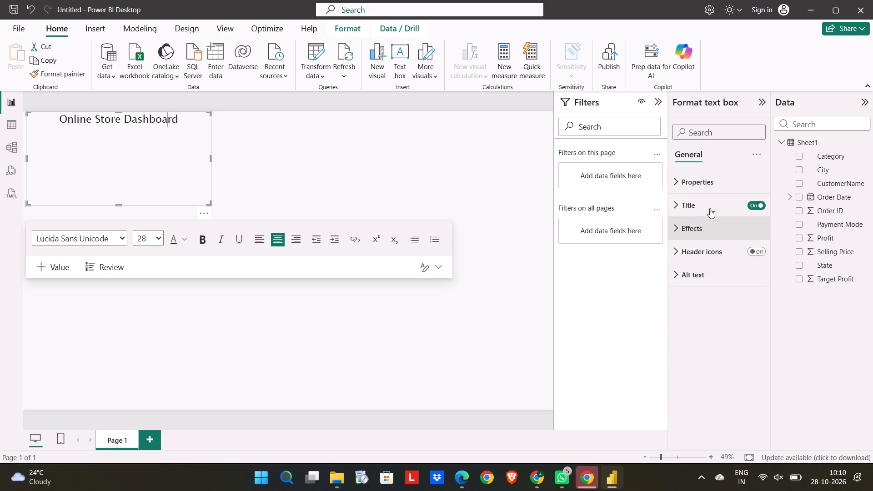
pyautogui.click(703, 222)
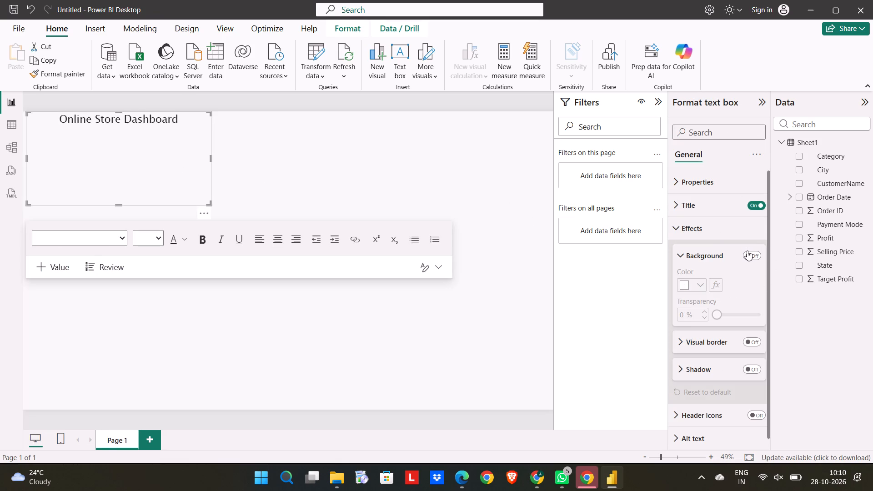
pyautogui.click(747, 251)
pyautogui.click(747, 254)
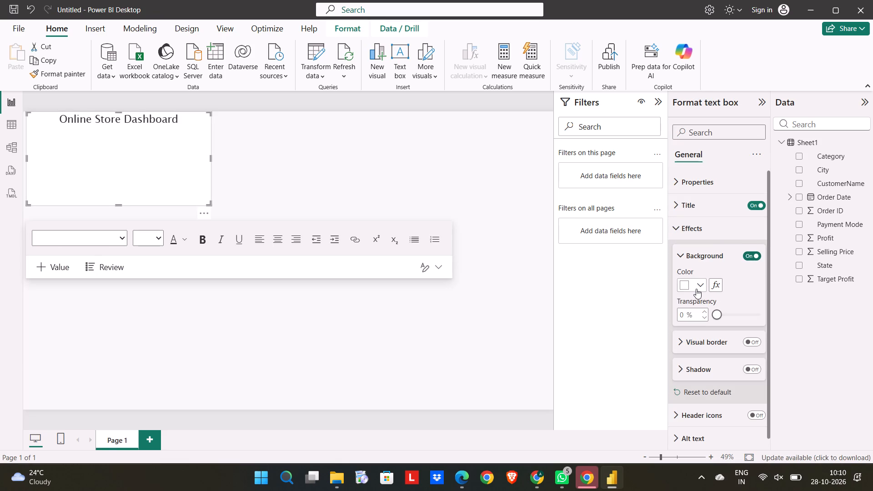
pyautogui.click(687, 288)
pyautogui.click(693, 175)
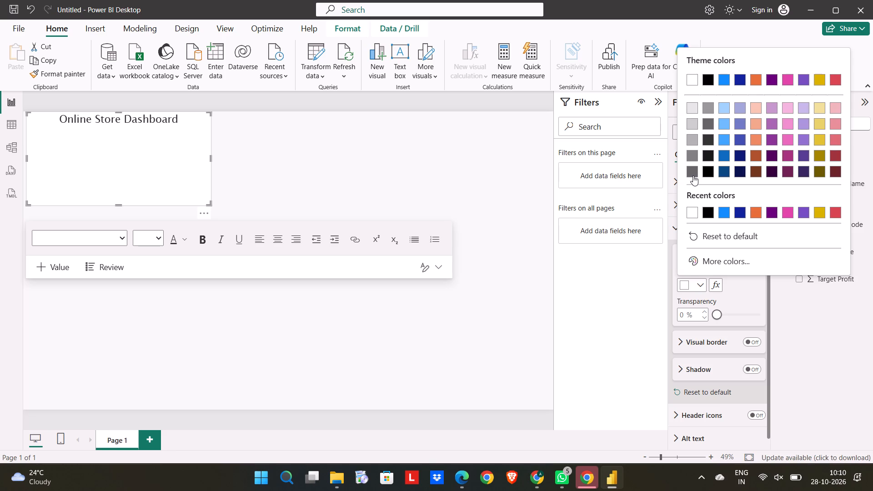
pyautogui.click(686, 285)
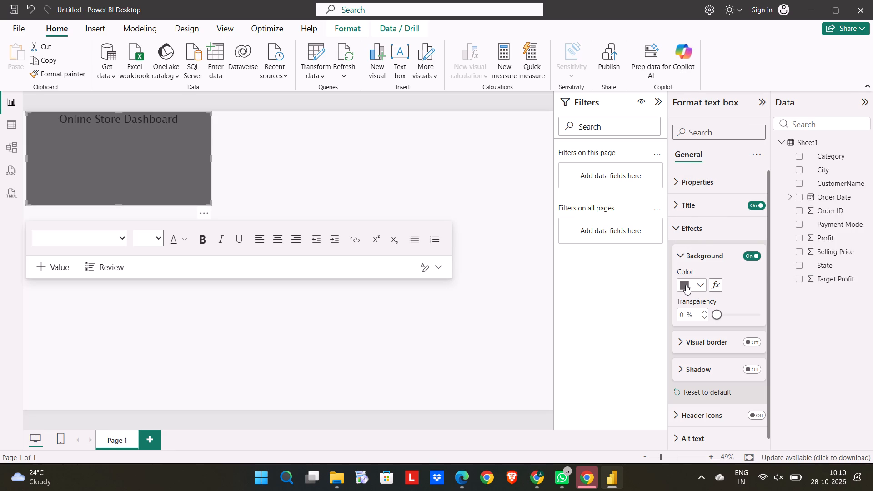
pyautogui.click(695, 158)
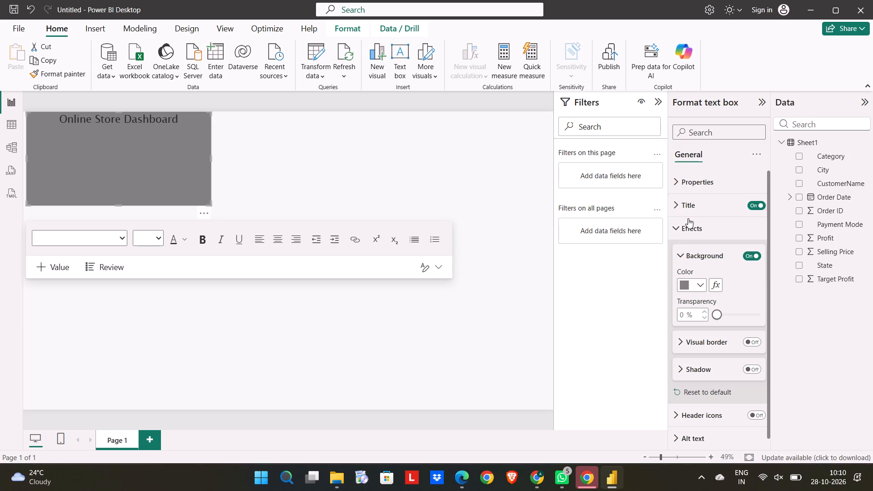
# Set the text colour in the text box's Title settings to white.
pyautogui.click(698, 201)
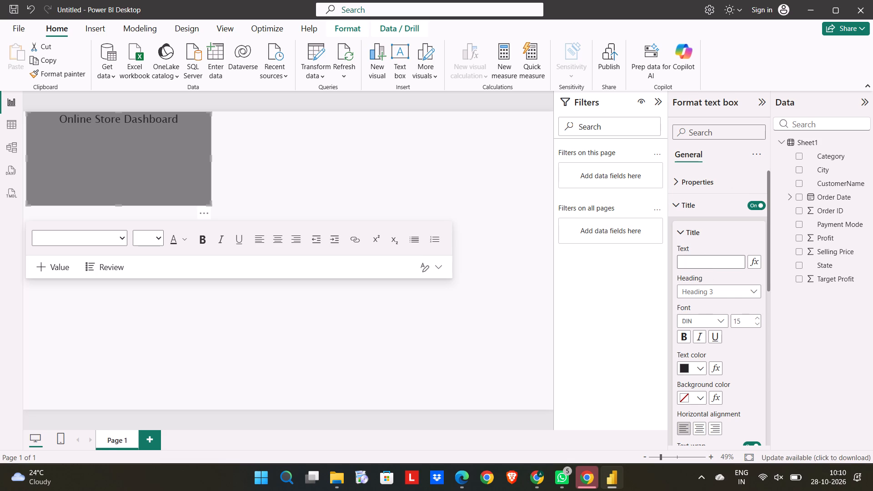
pyautogui.click(710, 263)
pyautogui.click(708, 293)
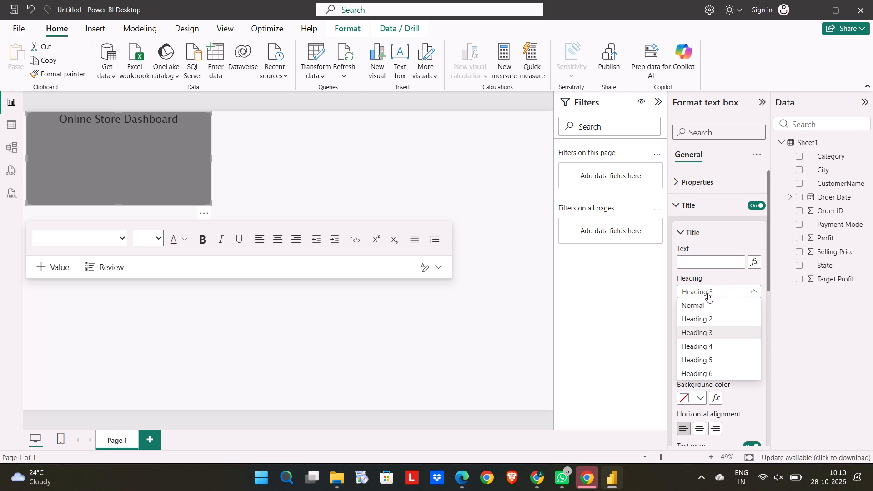
pyautogui.click(606, 385)
pyautogui.click(683, 371)
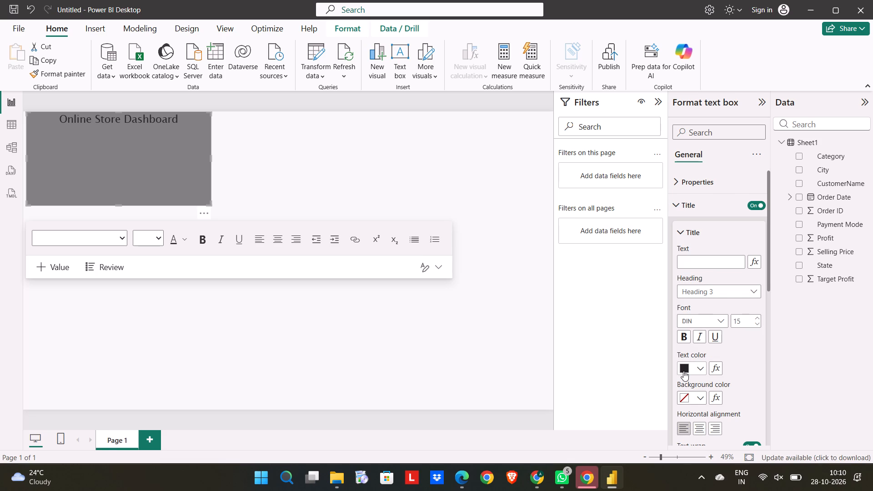
pyautogui.click(693, 168)
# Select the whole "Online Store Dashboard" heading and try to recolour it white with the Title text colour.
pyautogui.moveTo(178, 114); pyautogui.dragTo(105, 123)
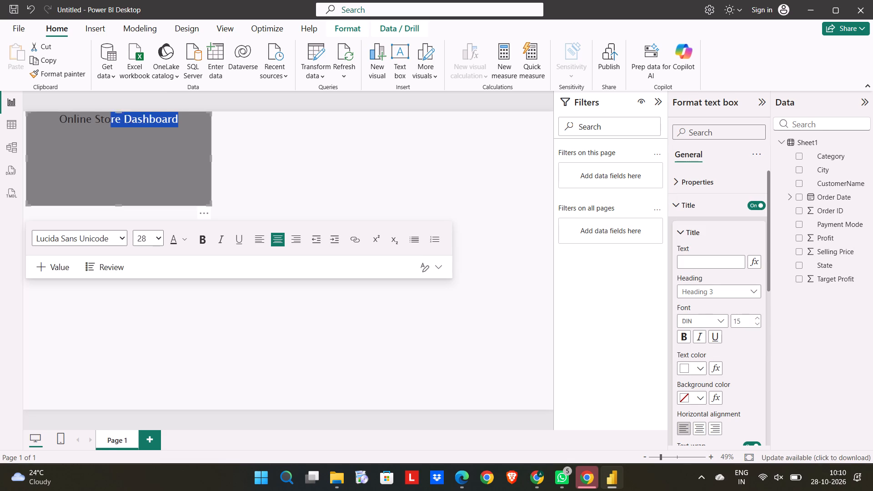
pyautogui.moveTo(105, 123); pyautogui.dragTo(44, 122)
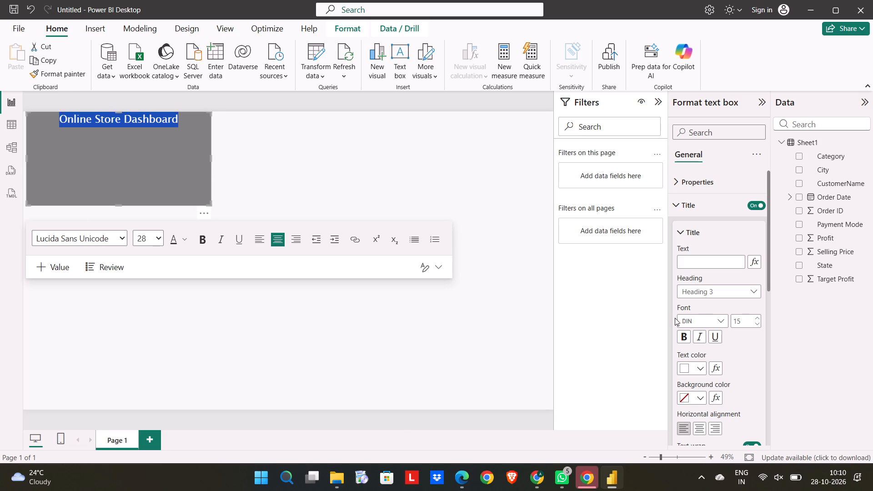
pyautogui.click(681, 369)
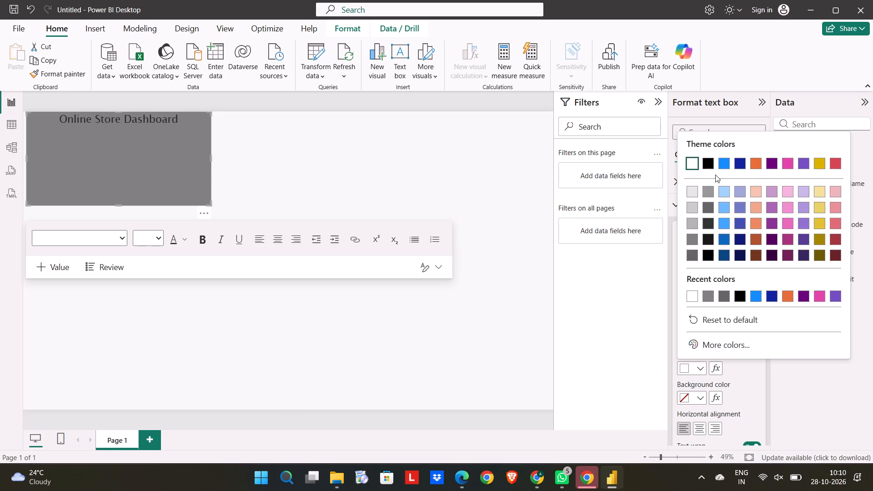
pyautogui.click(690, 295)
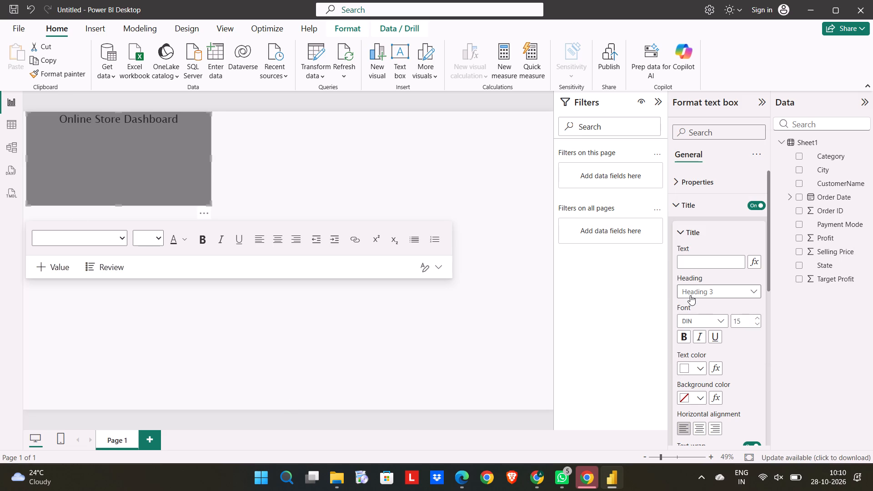
# Look through the heading text box's title, background, visual border, header icons and alt text settings.
pyautogui.scroll(-6, 703, 355)
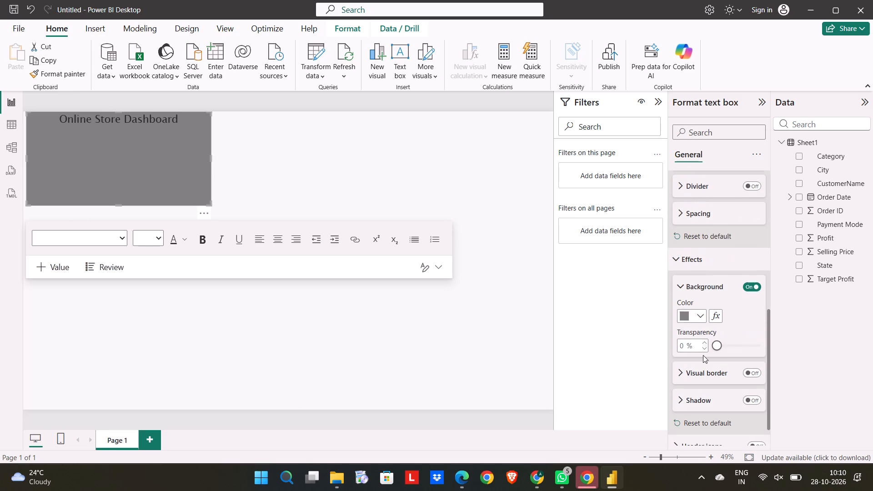
pyautogui.scroll(-1, 703, 355)
pyautogui.click(703, 330)
pyautogui.scroll(-2, 703, 330)
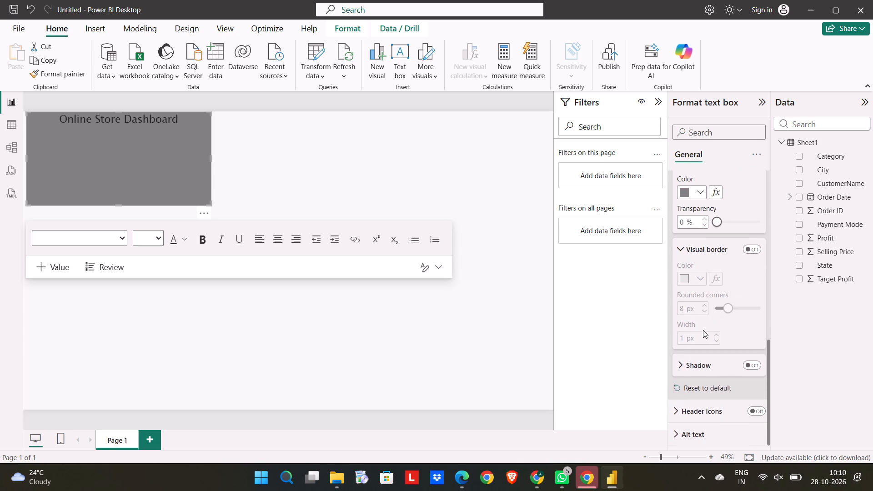
pyautogui.scroll(-3, 707, 400)
pyautogui.scroll(3, 690, 267)
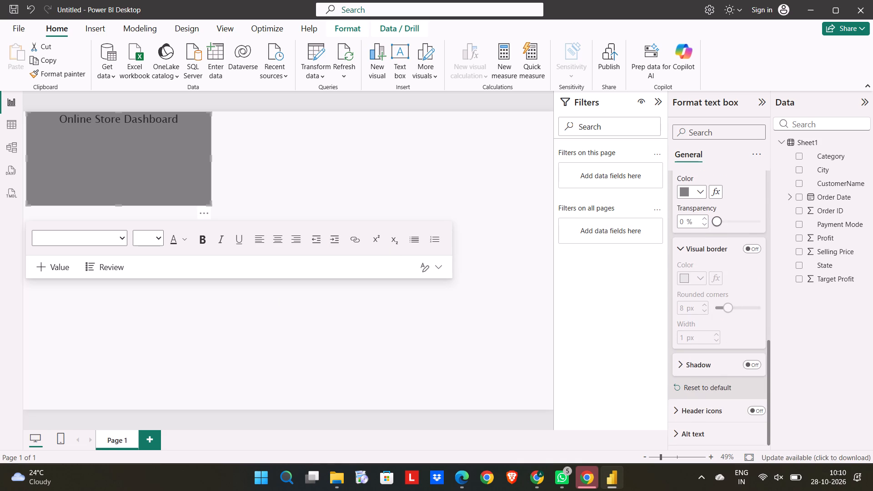
pyautogui.scroll(5, 690, 267)
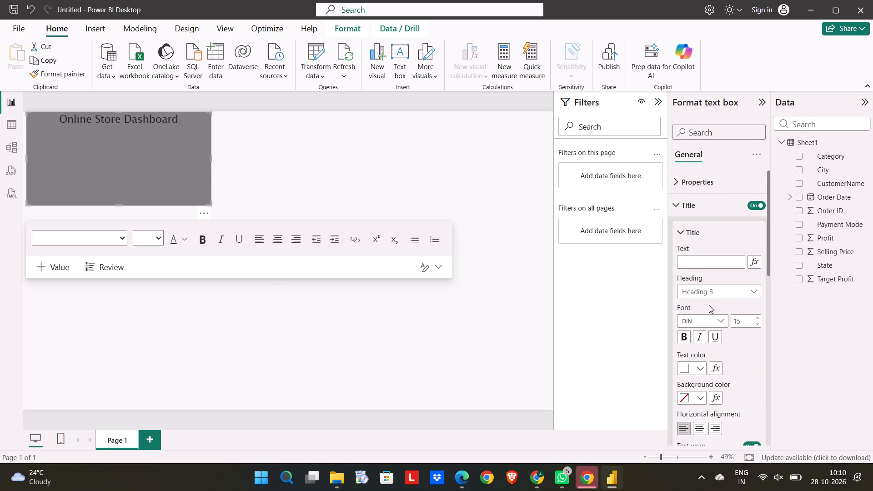
pyautogui.click(697, 208)
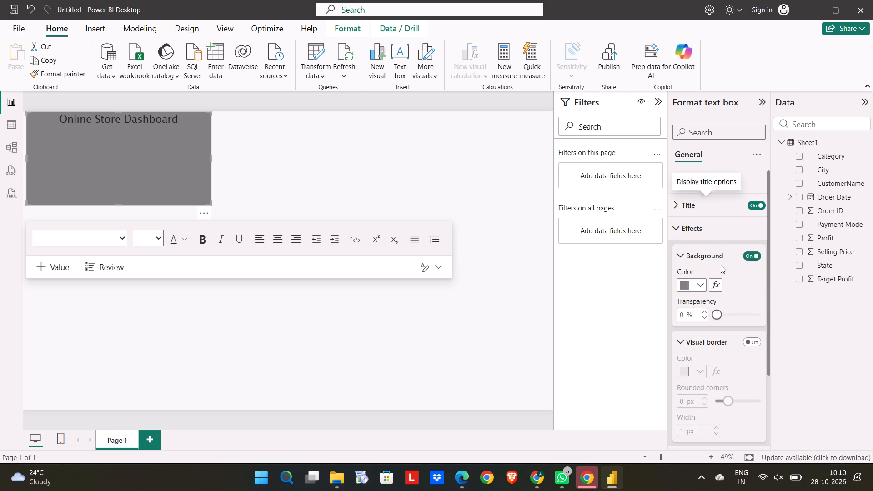
pyautogui.scroll(-2, 717, 314)
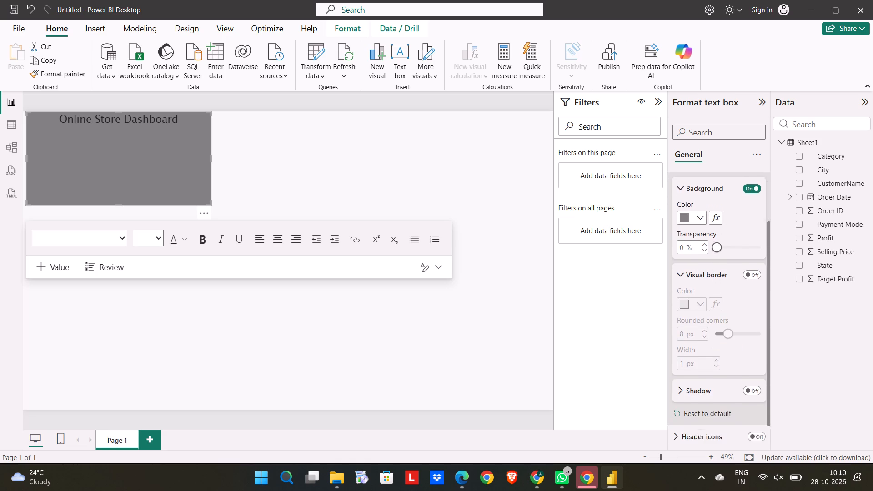
pyautogui.scroll(-6, 714, 307)
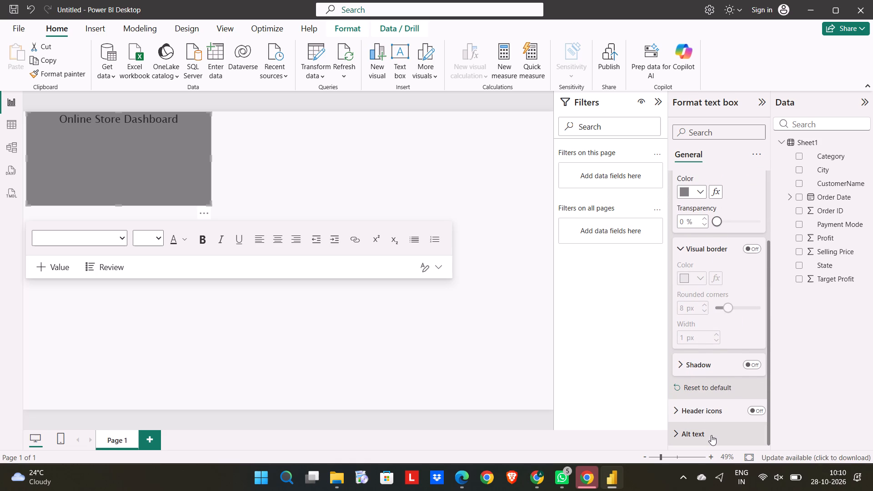
pyautogui.click(711, 435)
pyautogui.scroll(-6, 711, 435)
pyautogui.click(715, 309)
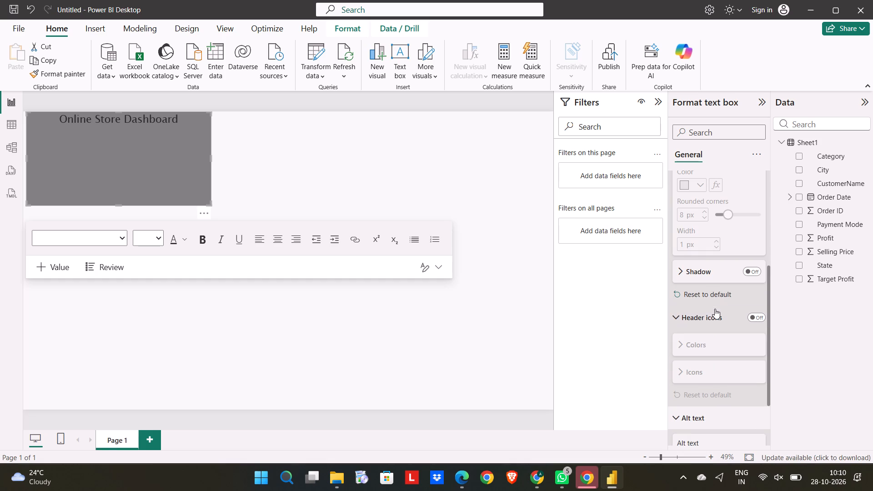
pyautogui.scroll(-3, 719, 364)
pyautogui.scroll(6, 719, 364)
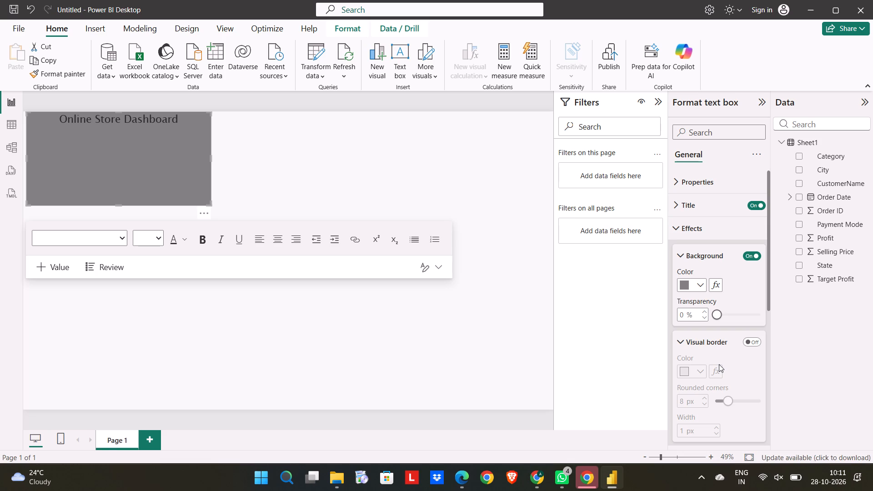
pyautogui.scroll(-1, 721, 351)
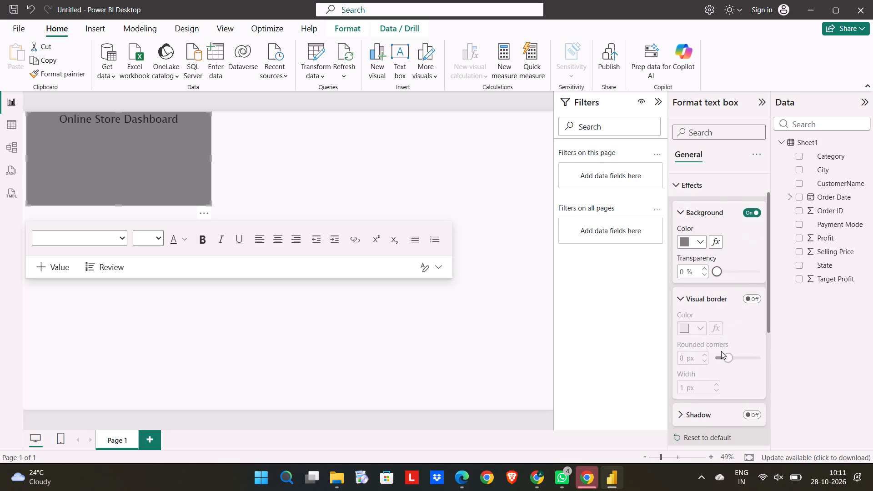
pyautogui.scroll(4, 721, 351)
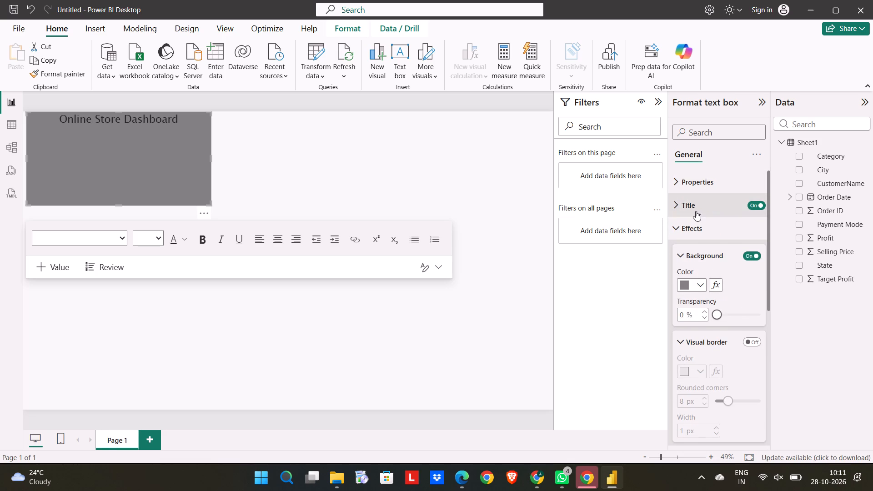
# Set the font size in the heading text box's Title settings to 19.
pyautogui.click(696, 211)
pyautogui.scroll(-1, 691, 317)
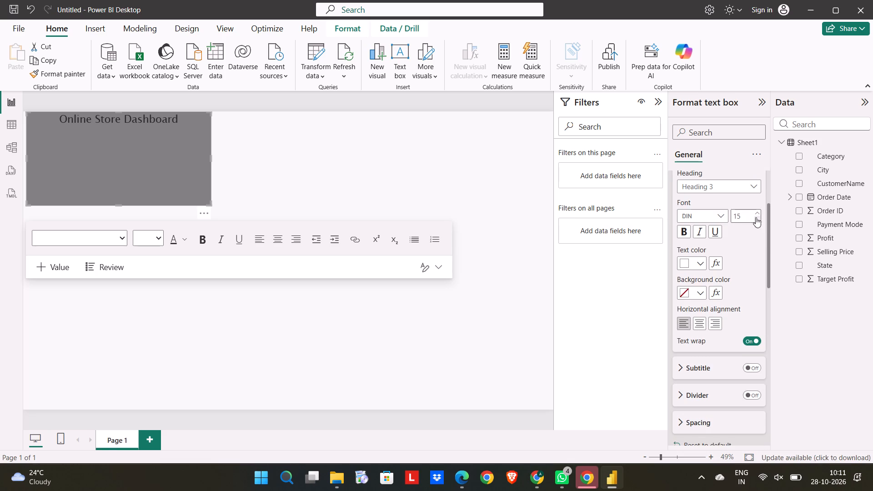
pyautogui.tripleClick(757, 213)
pyautogui.click(757, 213)
pyautogui.click(575, 323)
# Shrink the heading text box's height so it forms a shallow banner around the "Online Store Dashboard" text.
pyautogui.moveTo(210, 201); pyautogui.dragTo(208, 162)
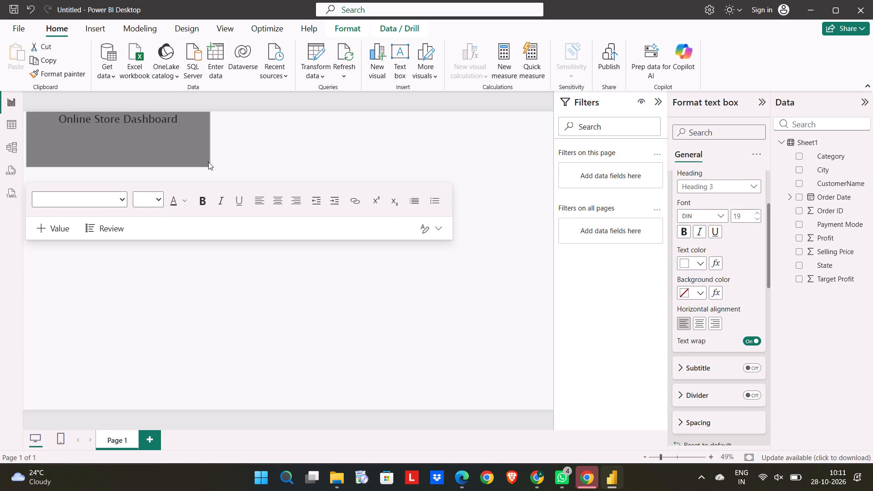
pyautogui.moveTo(208, 162); pyautogui.dragTo(215, 151)
pyautogui.click(257, 296)
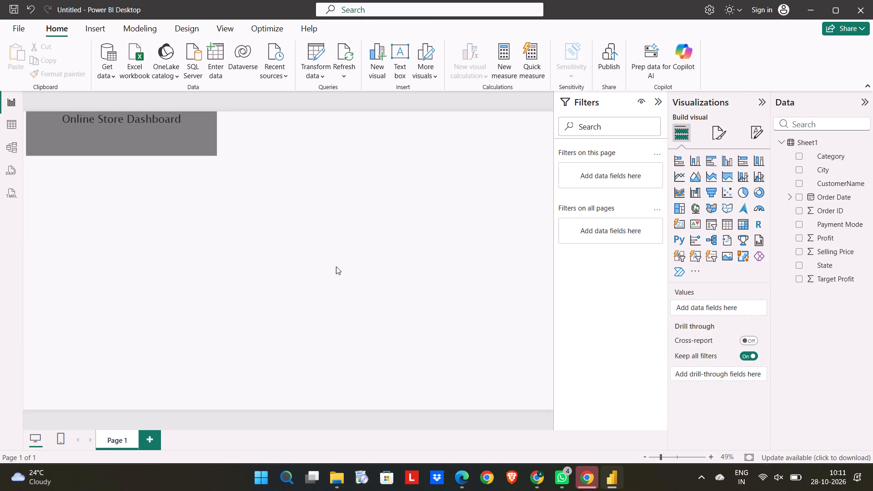
# Insert a card visual below the heading and resize it narrower than the heading banner and taller.
pyautogui.click(292, 235)
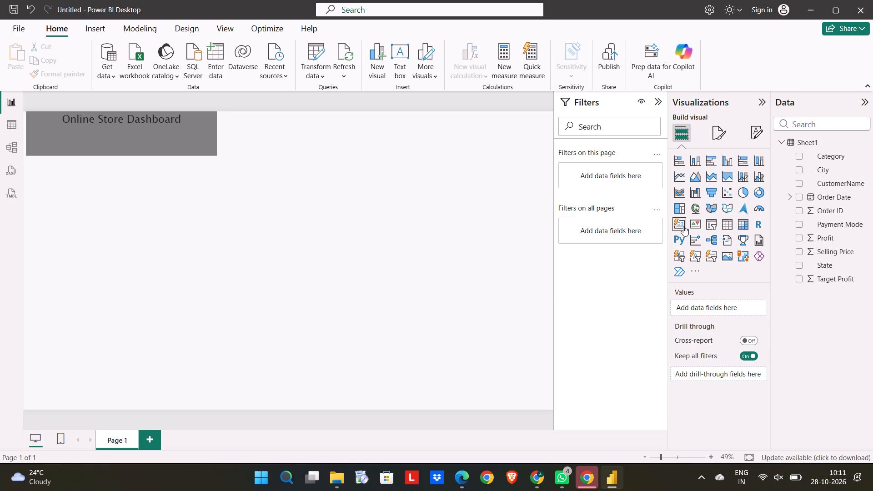
pyautogui.click(683, 226)
pyautogui.moveTo(213, 216); pyautogui.dragTo(212, 231)
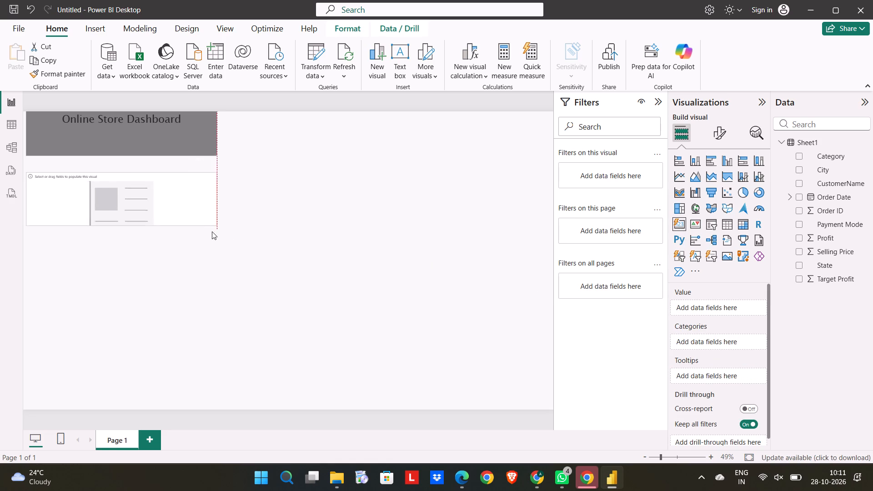
pyautogui.moveTo(212, 231); pyautogui.dragTo(167, 272)
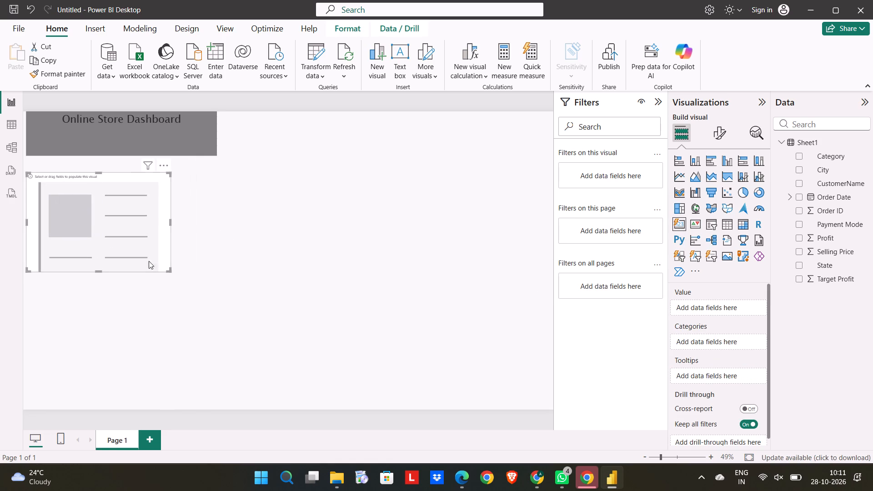
# Add the Selling Price field to the new card as its value.
pyautogui.click(135, 250)
pyautogui.click(101, 237)
pyautogui.click(797, 252)
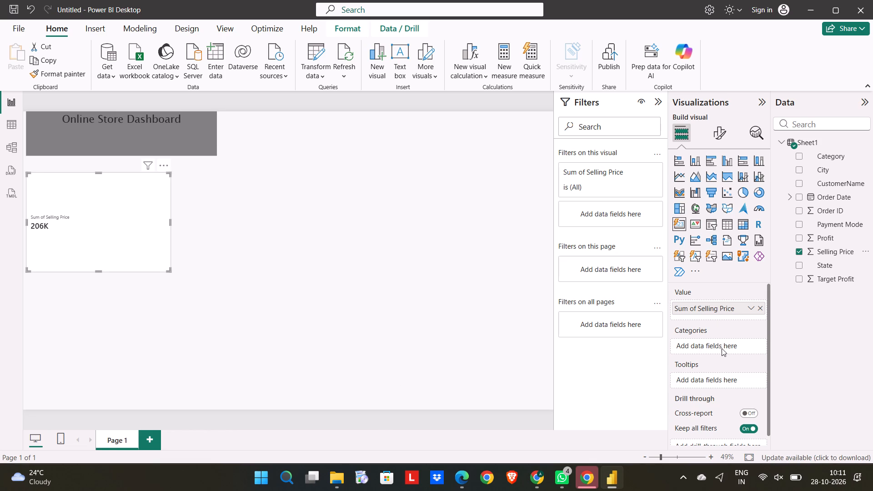
pyautogui.scroll(-1, 722, 348)
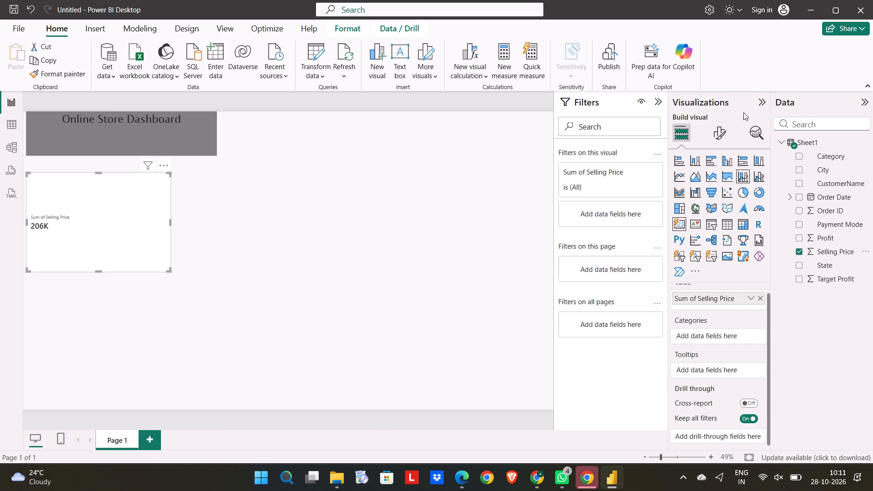
pyautogui.scroll(-1, 700, 444)
pyautogui.scroll(6, 700, 444)
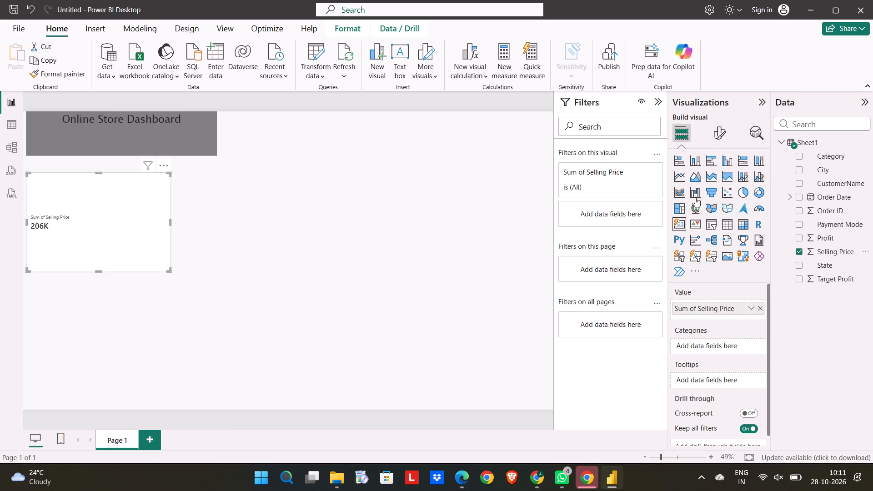
# Turn on the Selling Price card's title and set its text to "Total Sales".
pyautogui.click(722, 124)
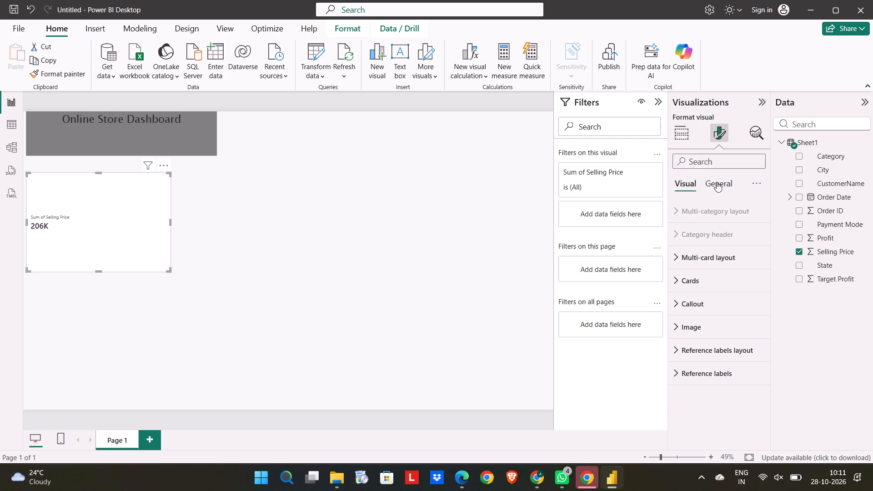
pyautogui.click(717, 182)
pyautogui.click(702, 236)
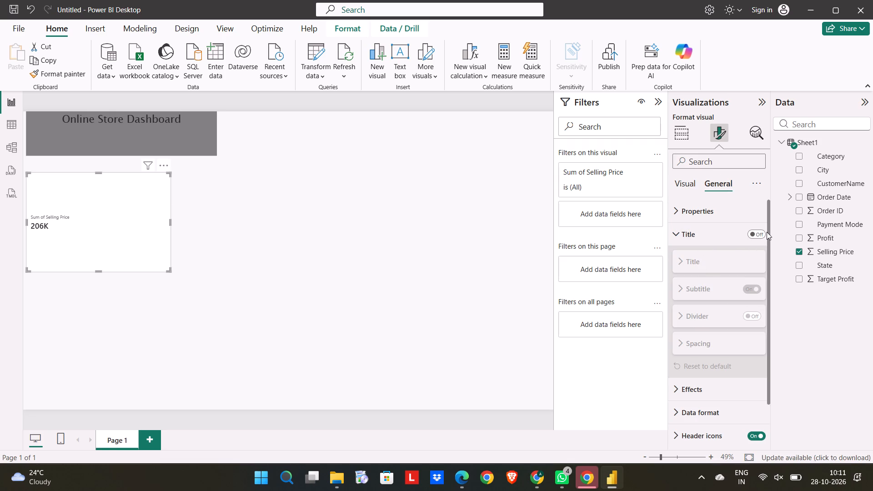
pyautogui.click(767, 232)
pyautogui.hscroll(-1, 767, 232)
pyautogui.click(761, 233)
pyautogui.click(697, 294)
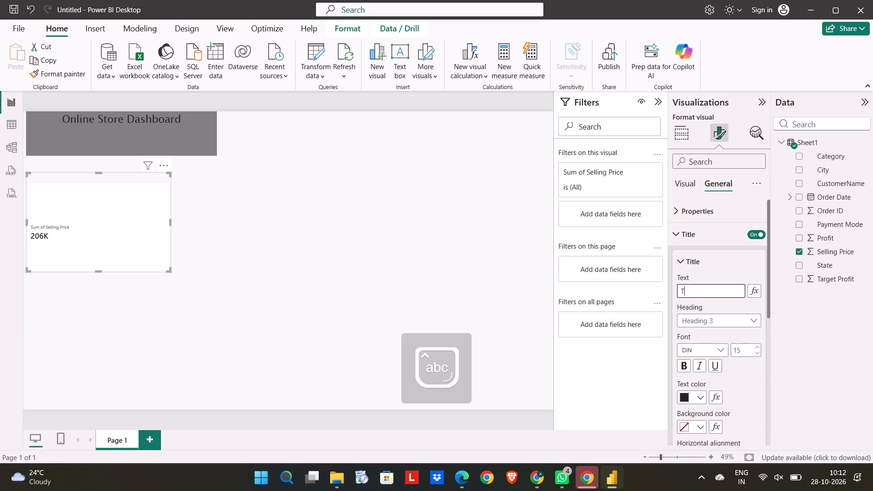
pyautogui.write('oa')
pyautogui.press('BackSpace')
pyautogui.write('tal')
pyautogui.press('space')
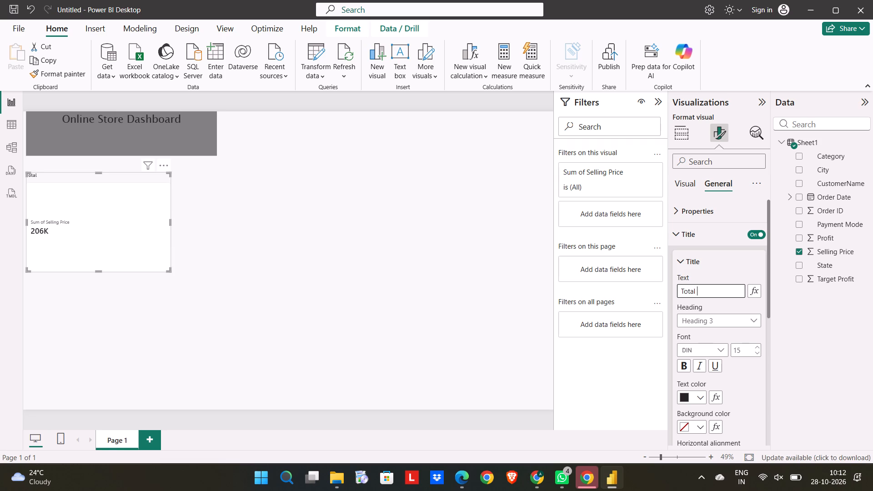
pyautogui.write('als')
pyautogui.press('BackSpace')
pyautogui.write('es')
# Centre the "Total Sales" title horizontally on the card.
pyautogui.scroll(-1, 721, 368)
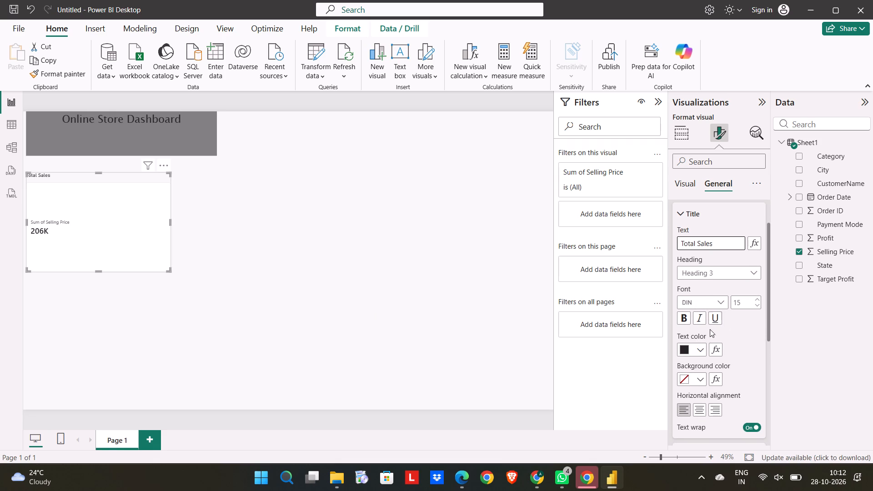
pyautogui.click(700, 408)
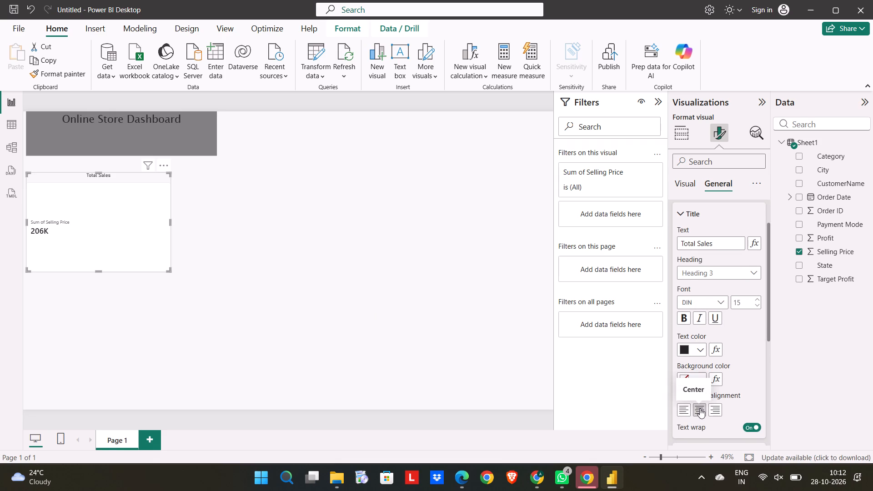
# Set the background colour of the card's "Total Sales" title to the same grey as the heading banner.
pyautogui.scroll(-2, 730, 400)
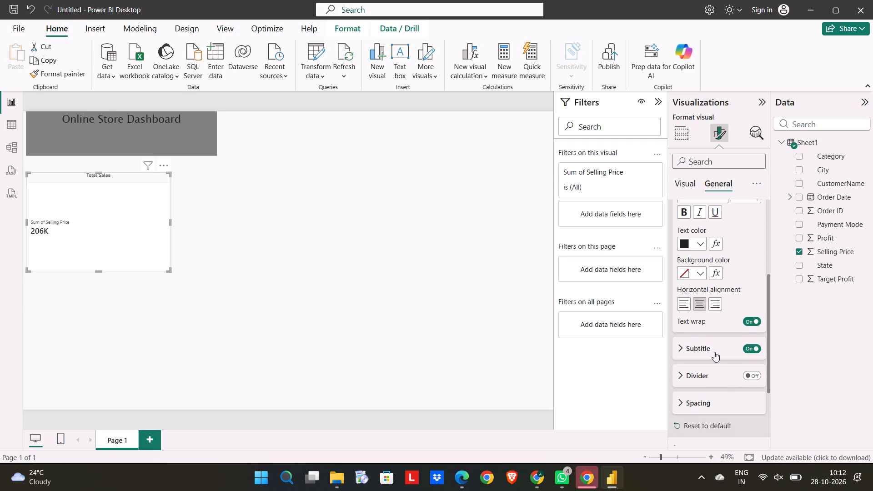
pyautogui.scroll(1, 705, 375)
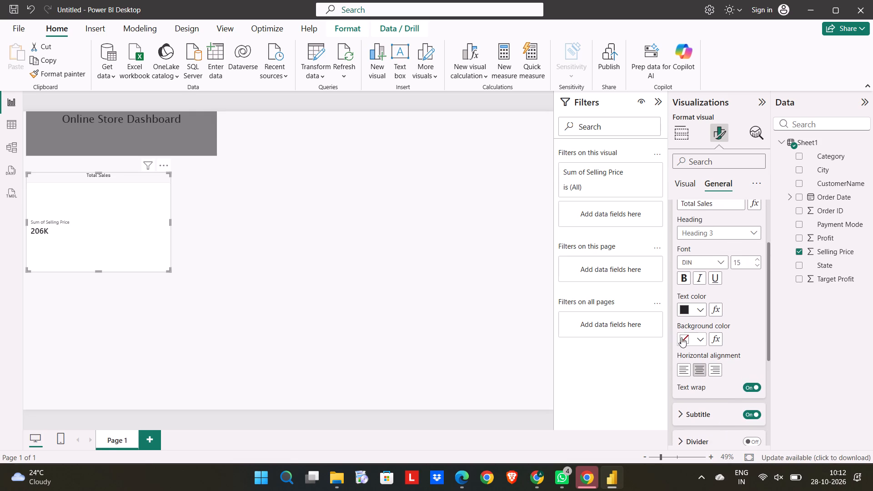
pyautogui.click(703, 341)
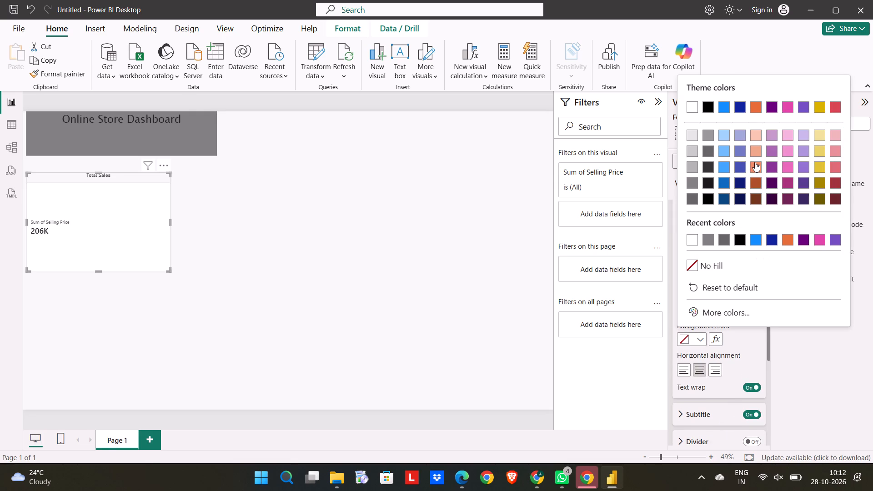
pyautogui.click(696, 187)
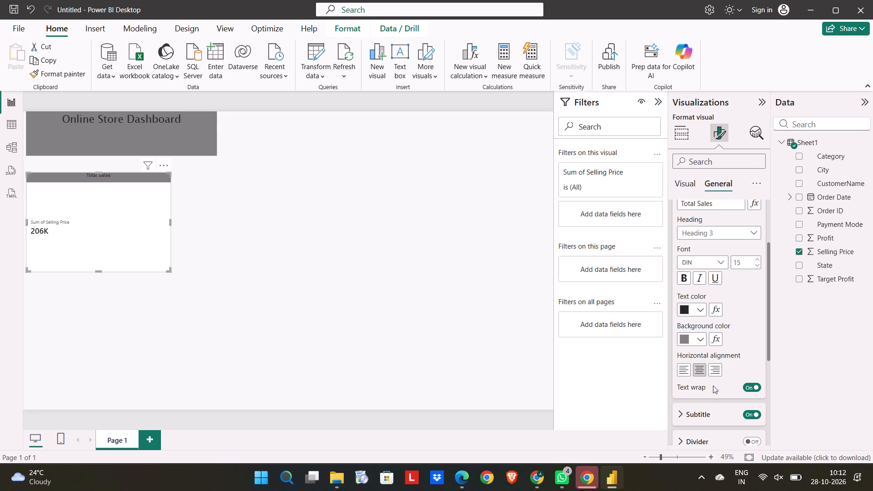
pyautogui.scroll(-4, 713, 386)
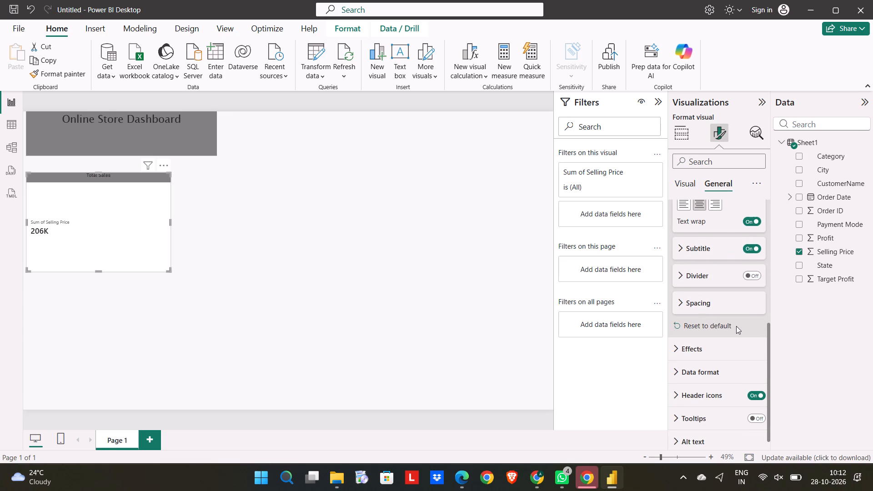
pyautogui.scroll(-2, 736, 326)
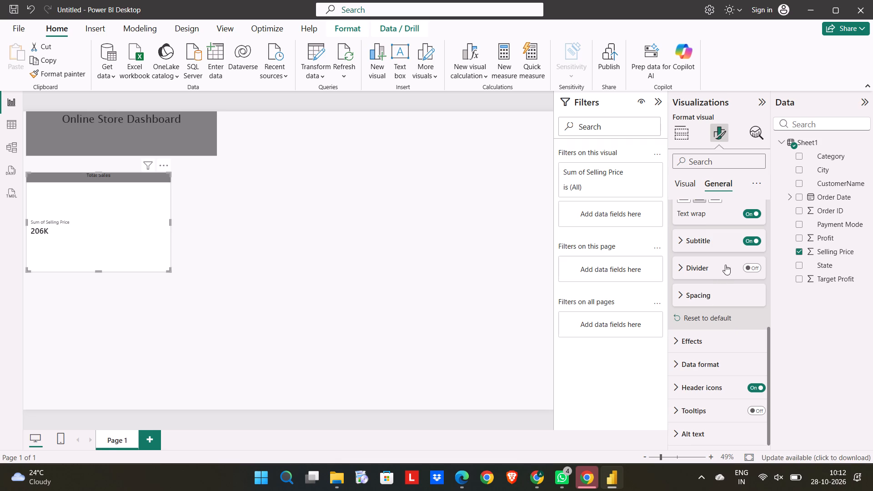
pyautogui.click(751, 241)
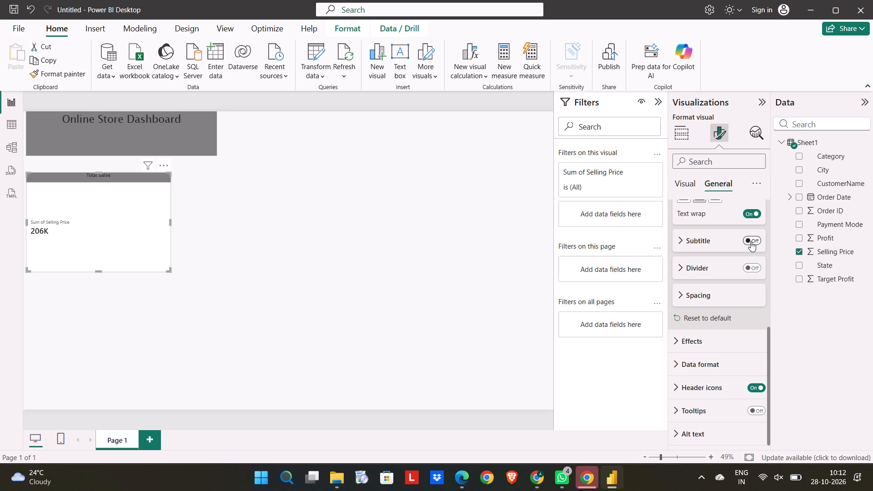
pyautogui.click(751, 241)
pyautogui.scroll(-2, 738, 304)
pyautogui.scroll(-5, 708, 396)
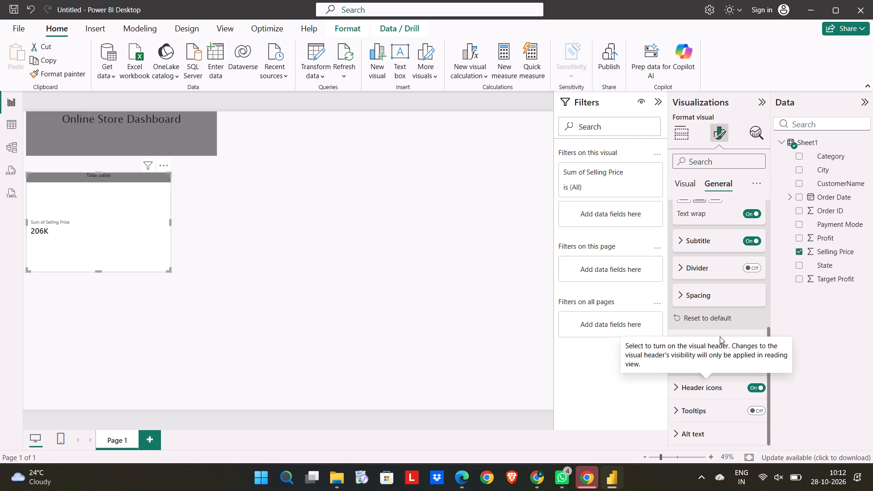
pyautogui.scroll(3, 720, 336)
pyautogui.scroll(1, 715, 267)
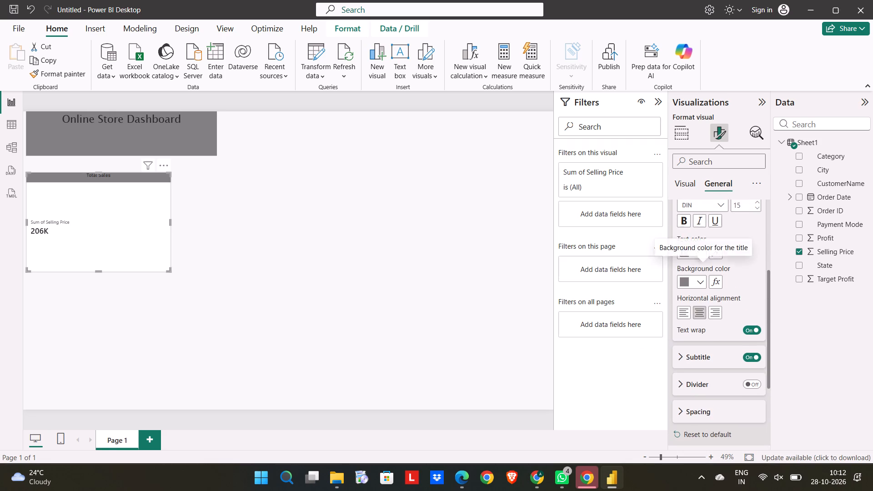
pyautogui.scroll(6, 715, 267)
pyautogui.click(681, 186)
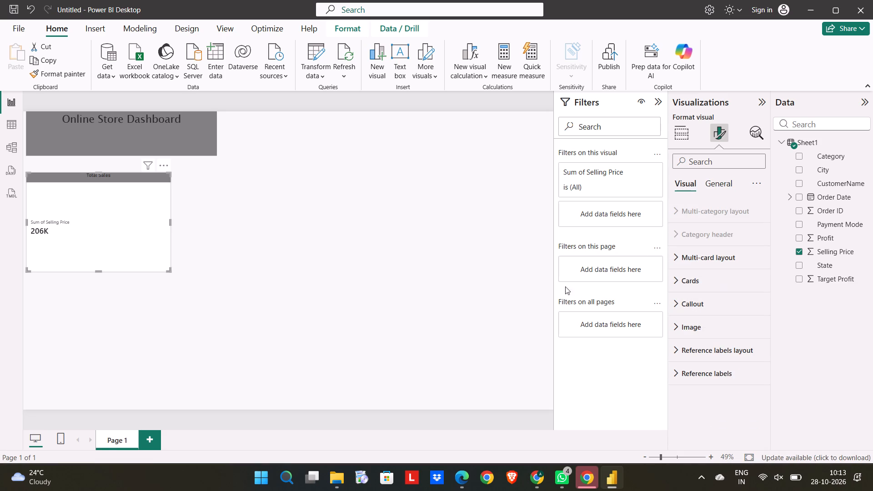
# Change the font colour of the whole "Online Store Dashboard" heading text to white.
pyautogui.click(175, 127)
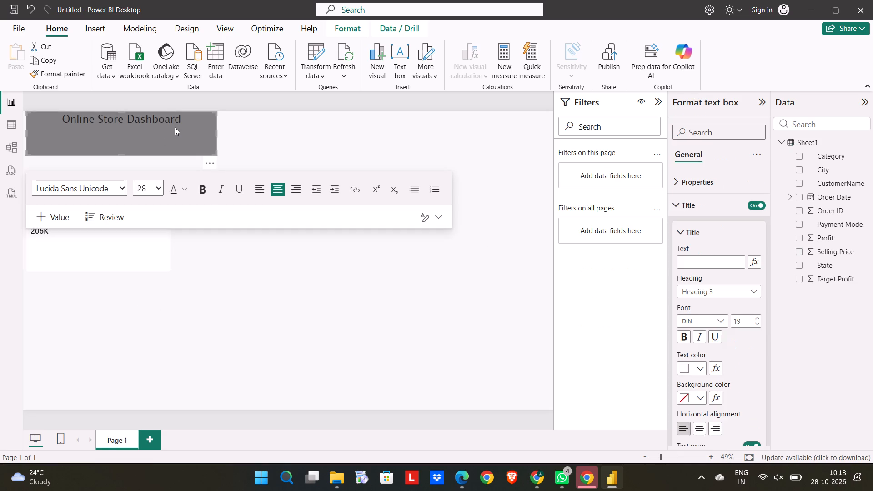
pyautogui.click(255, 277)
pyautogui.click(132, 242)
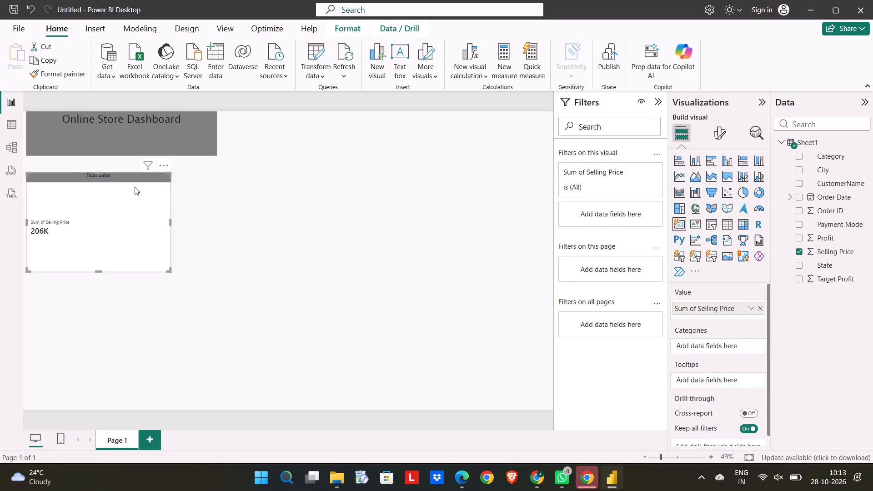
pyautogui.click(98, 119)
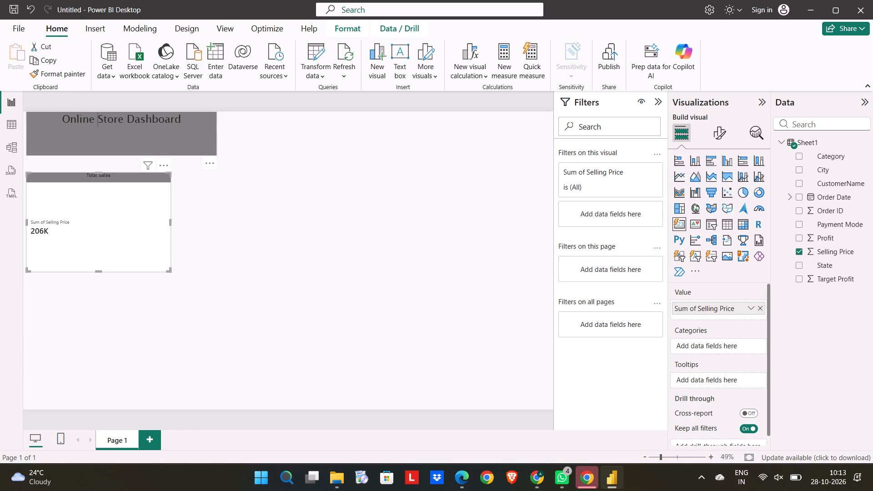
pyautogui.click(119, 128)
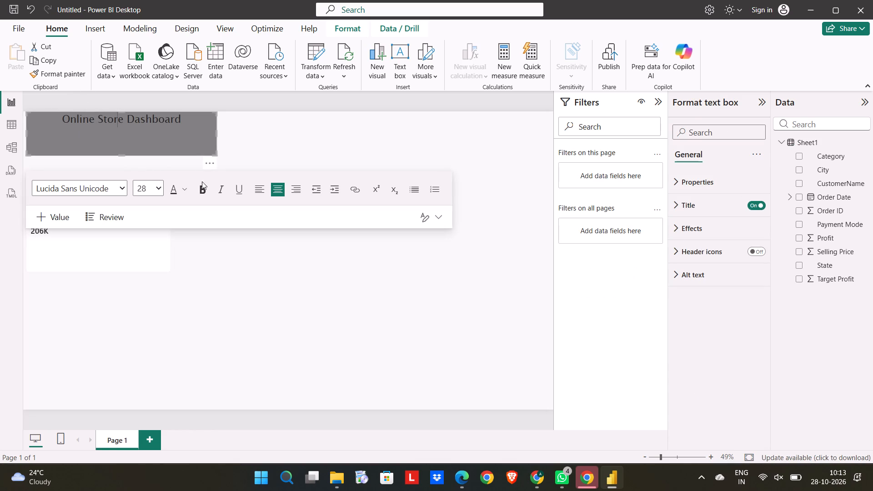
pyautogui.click(188, 195)
pyautogui.click(199, 228)
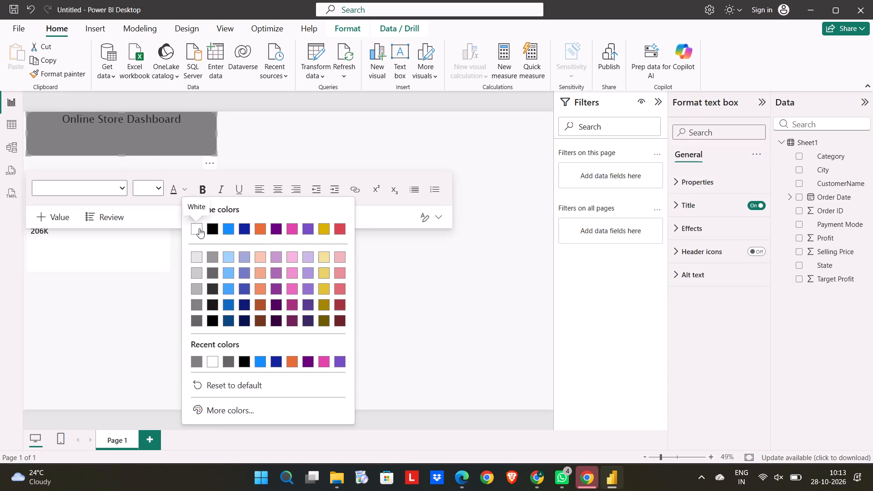
pyautogui.hotkey('ctrl', 'a')
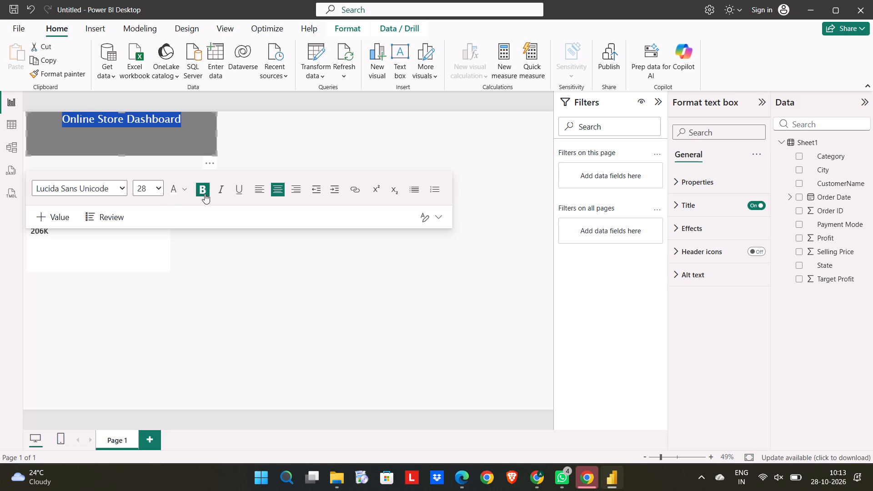
pyautogui.click(183, 190)
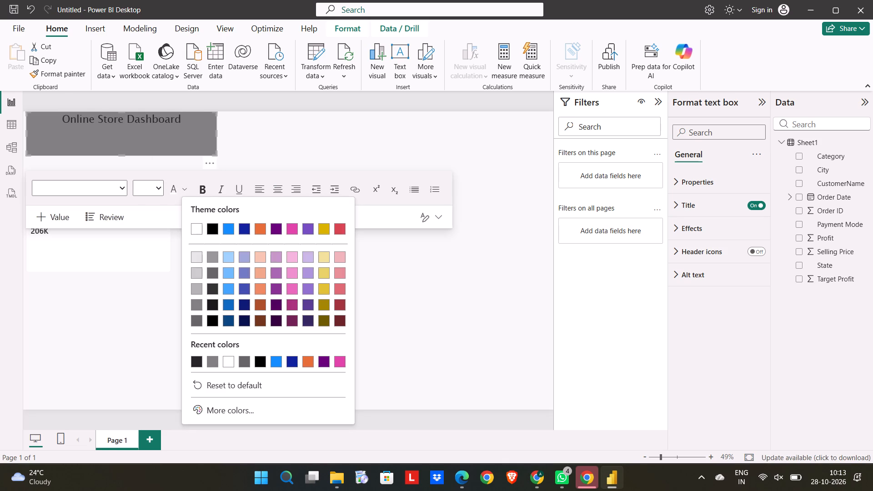
pyautogui.click(197, 230)
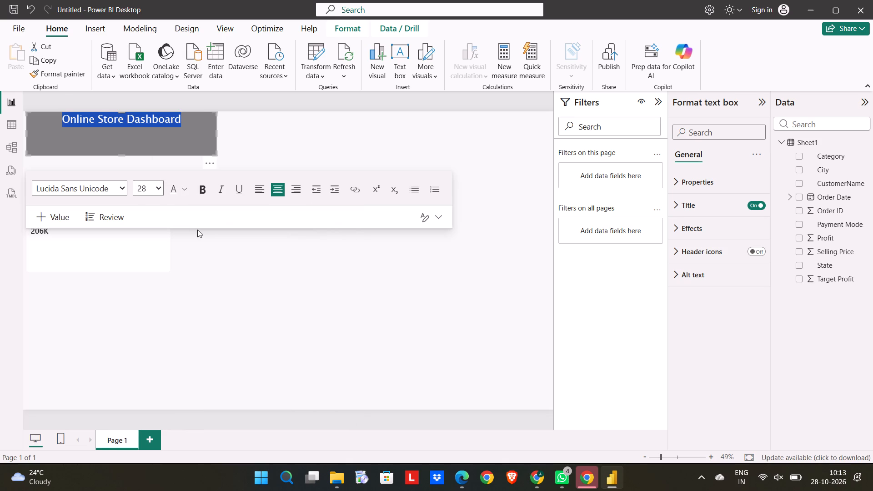
pyautogui.click(208, 275)
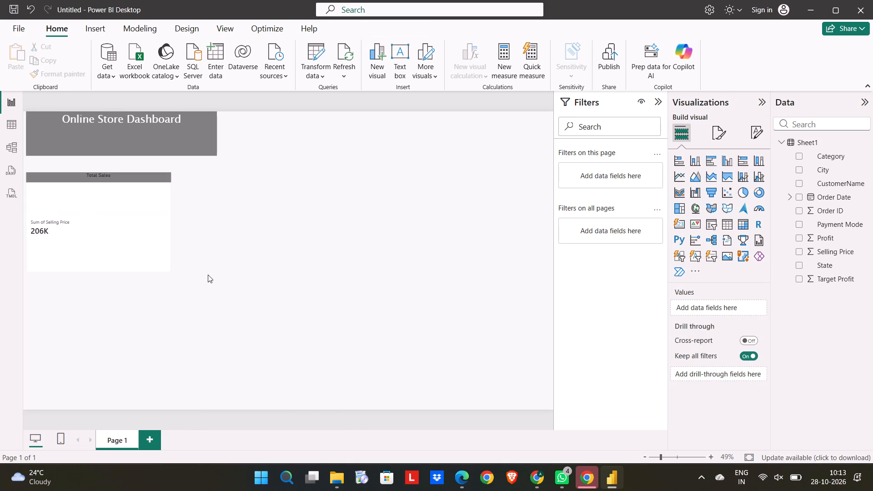
# Turn off the callout label on the Total Sales card.
pyautogui.click(111, 228)
pyautogui.click(715, 132)
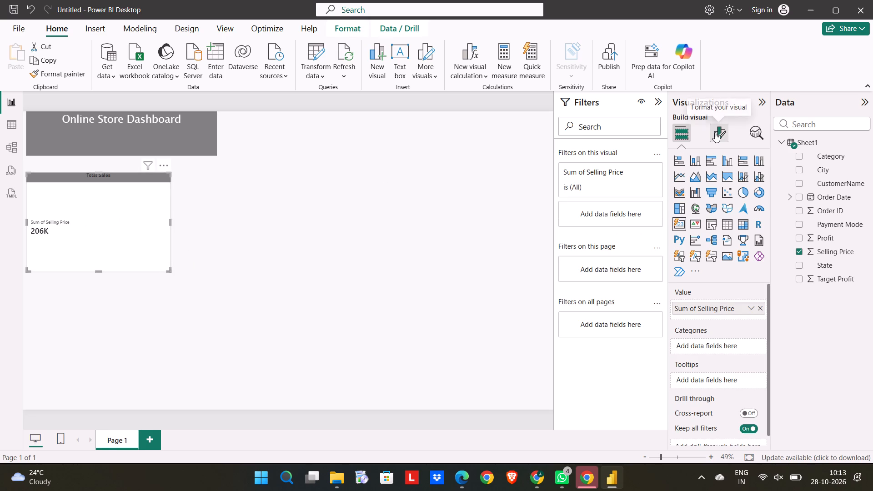
pyautogui.click(719, 312)
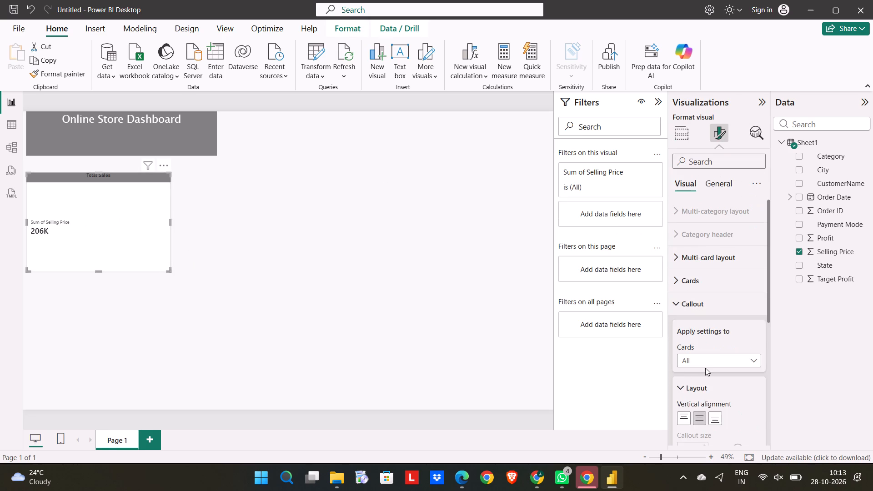
pyautogui.scroll(-4, 705, 368)
pyautogui.click(750, 306)
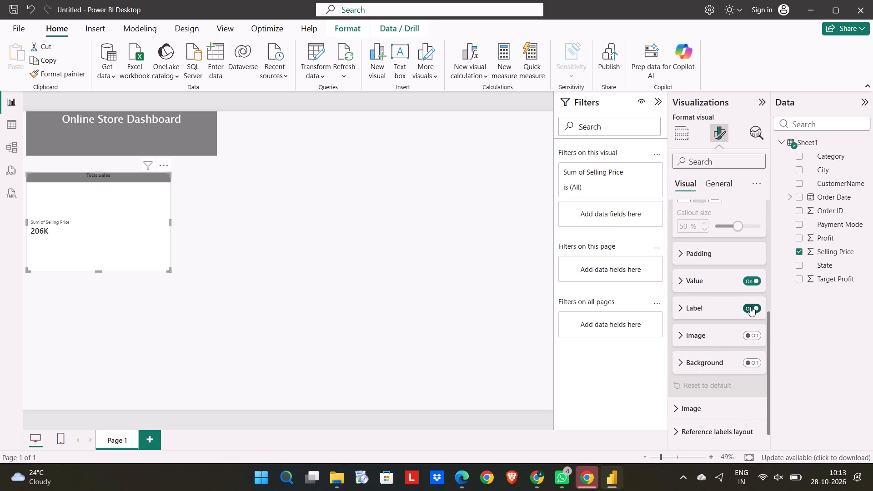
# Set the Total Sales card's callout value to font size 28 and centre it horizontally.
pyautogui.click(704, 286)
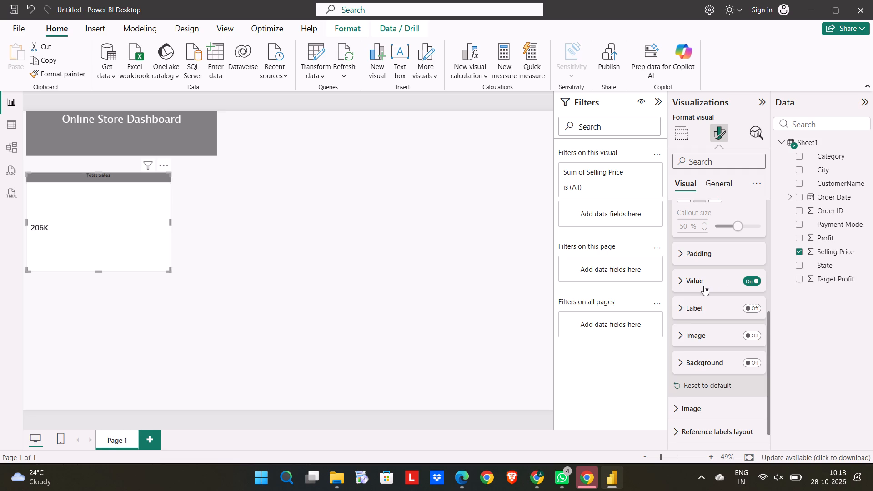
pyautogui.tripleClick(756, 308)
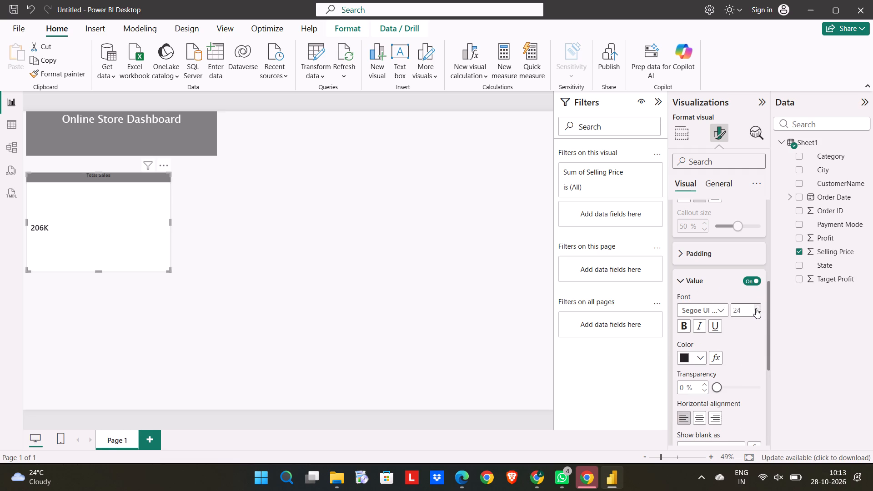
pyautogui.tripleClick(756, 308)
pyautogui.click(756, 308)
pyautogui.click(706, 416)
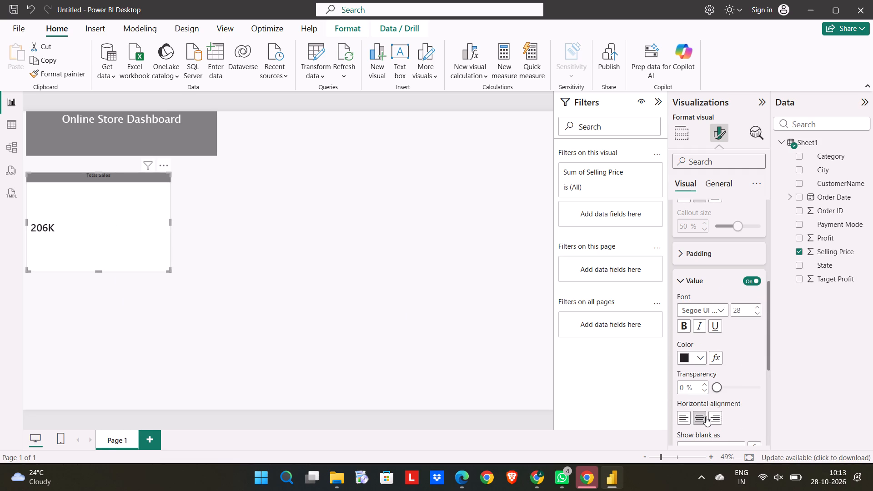
# Shrink the Total Sales card to a compact, nearly square shape, less than half the width of the heading banner.
pyautogui.moveTo(168, 271); pyautogui.dragTo(164, 261)
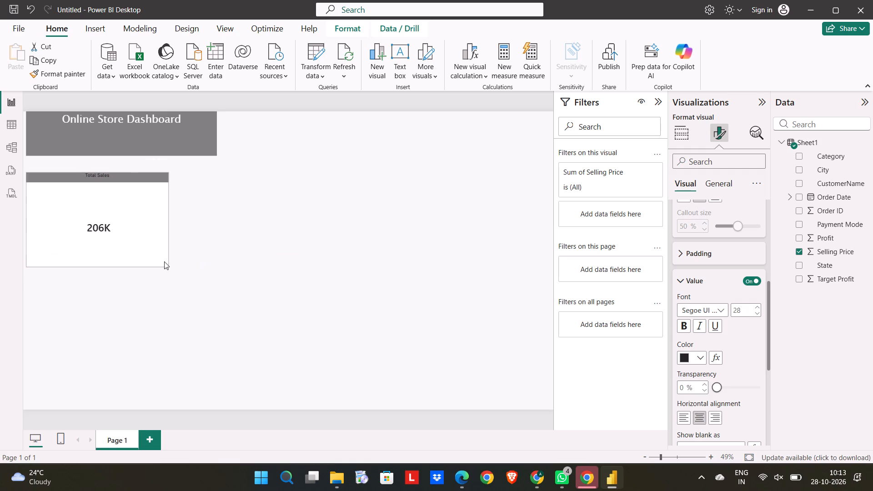
pyautogui.moveTo(164, 261); pyautogui.dragTo(145, 228)
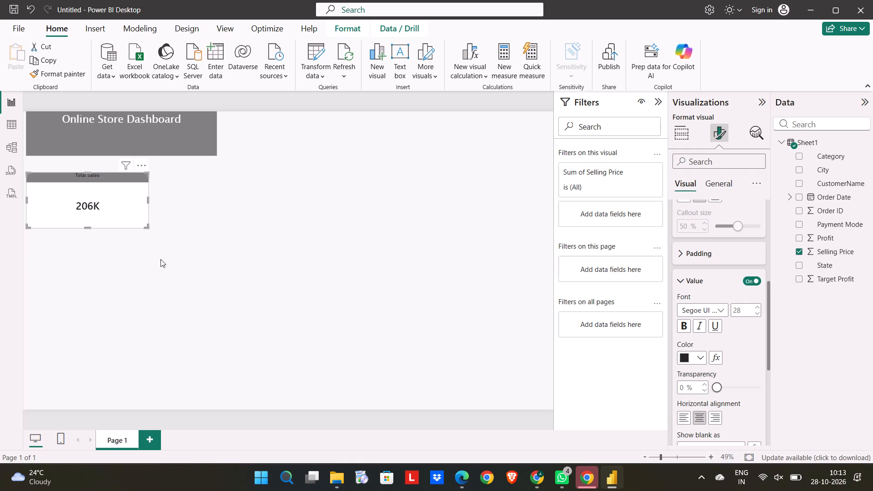
pyautogui.click(212, 293)
pyautogui.click(127, 209)
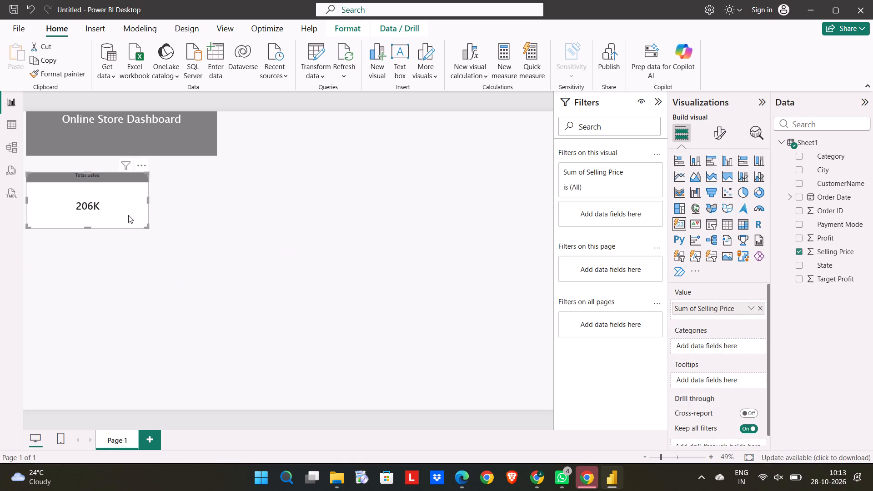
pyautogui.moveTo(147, 226); pyautogui.dragTo(105, 235)
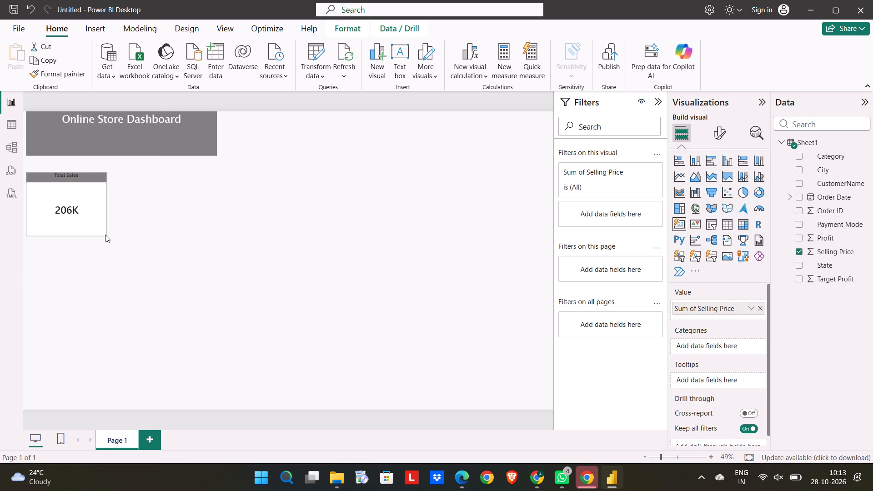
pyautogui.moveTo(105, 235); pyautogui.dragTo(95, 239)
pyautogui.click(138, 243)
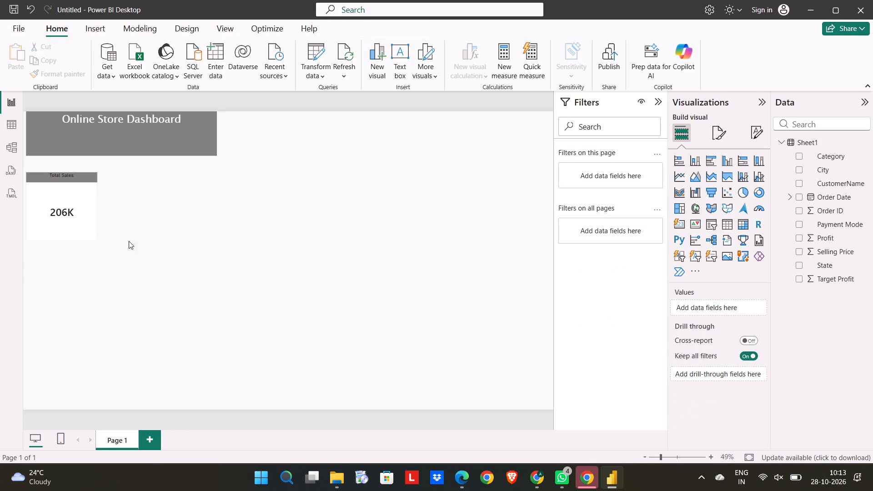
# Move the Total Sales card slightly to the right and up, closer beneath the heading banner.
pyautogui.moveTo(59, 214); pyautogui.dragTo(74, 210)
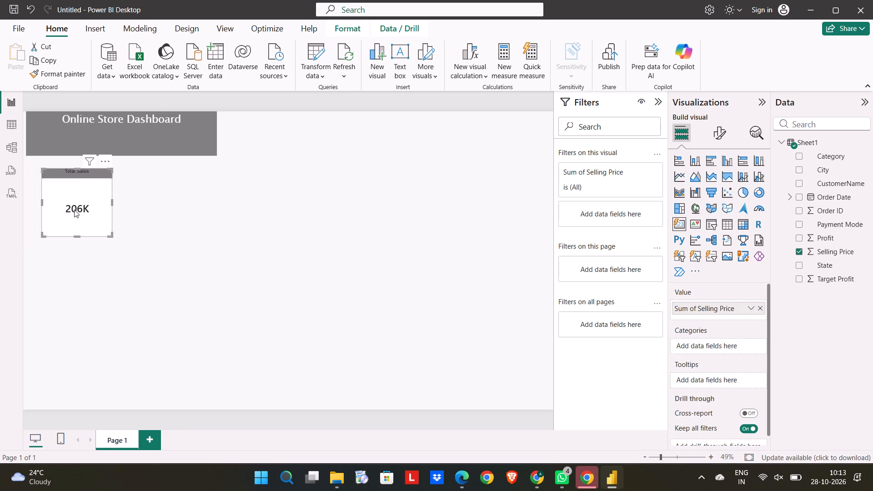
pyautogui.click(170, 210)
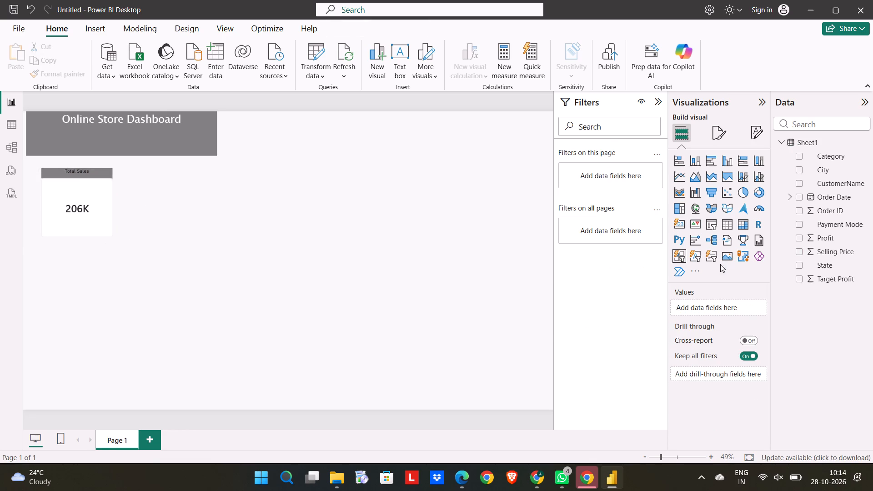
# Add a card showing the sum of Profit and place it beside the Total Sales card, aligned at the same height.
pyautogui.click(674, 219)
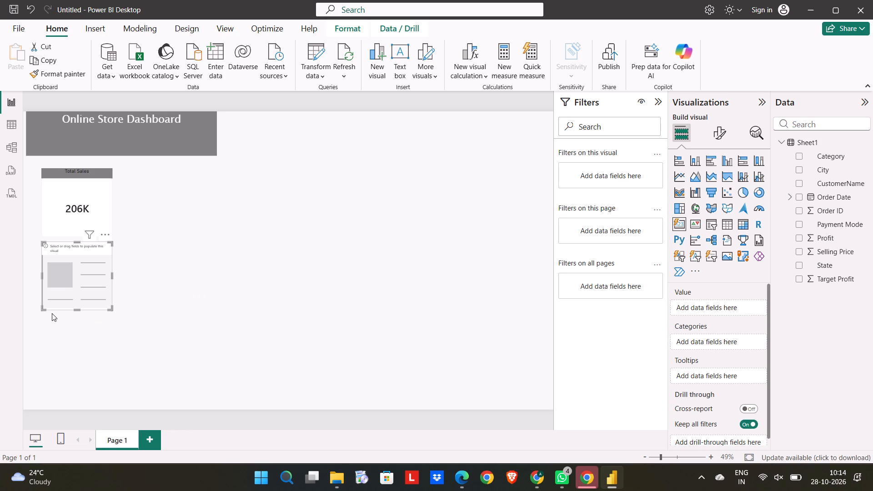
pyautogui.moveTo(78, 291); pyautogui.dragTo(170, 215)
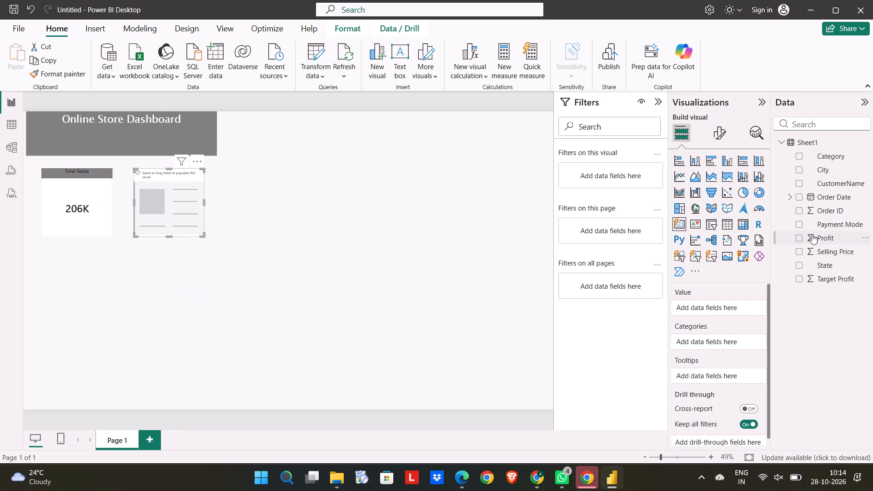
pyautogui.moveTo(812, 234); pyautogui.dragTo(699, 302)
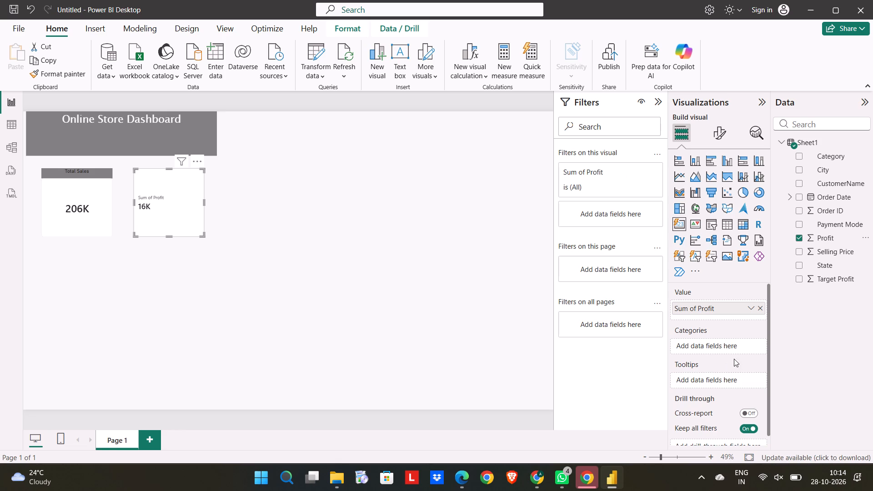
# Turn off the callout label on the Profit card.
pyautogui.scroll(-2, 704, 382)
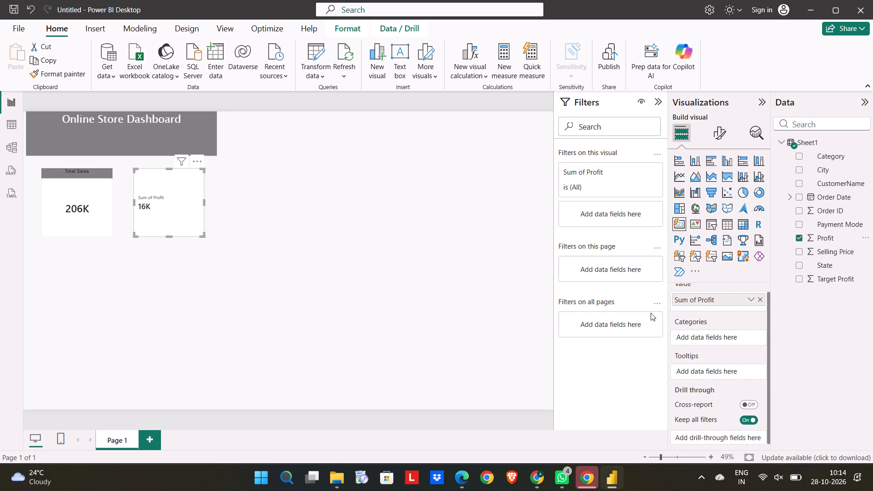
pyautogui.click(722, 139)
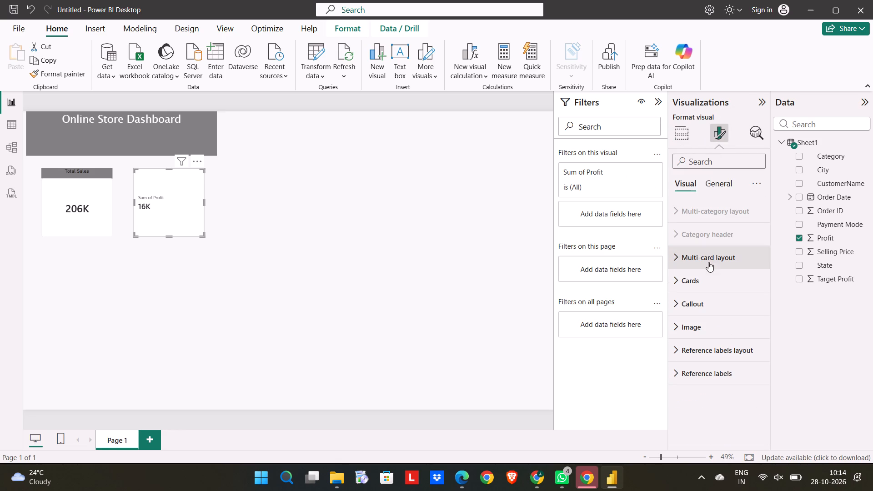
pyautogui.click(708, 306)
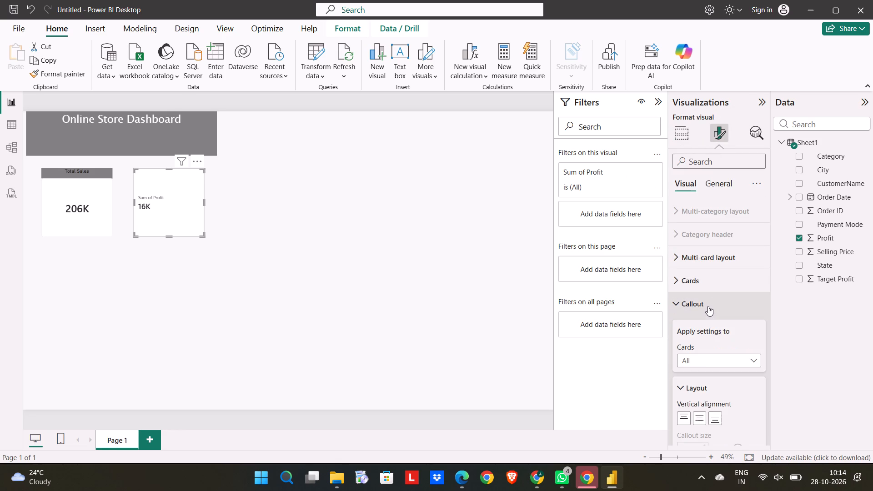
pyautogui.scroll(-4, 706, 374)
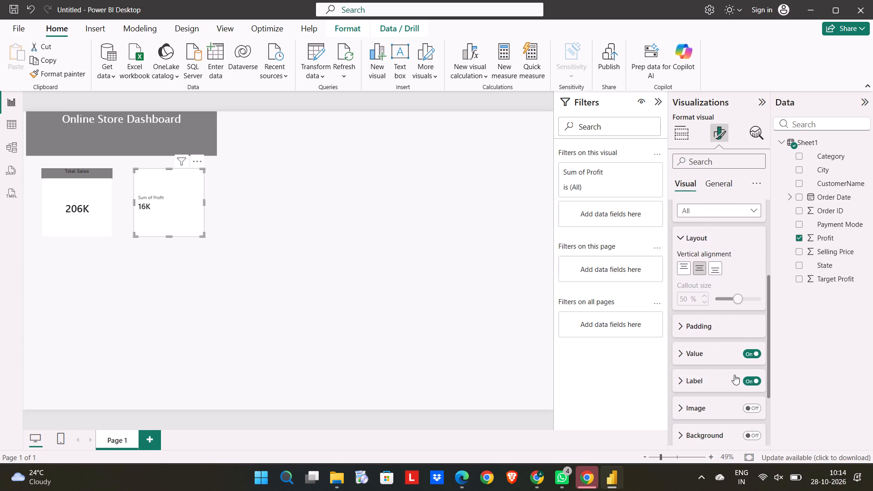
pyautogui.click(754, 381)
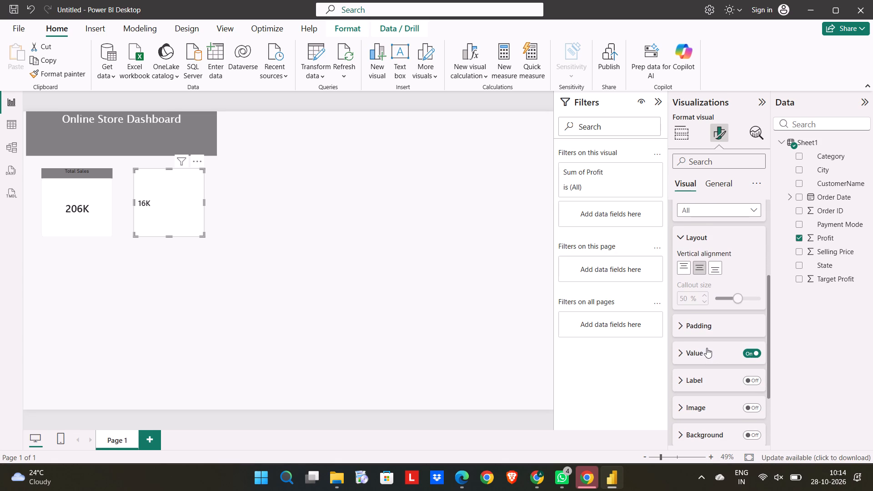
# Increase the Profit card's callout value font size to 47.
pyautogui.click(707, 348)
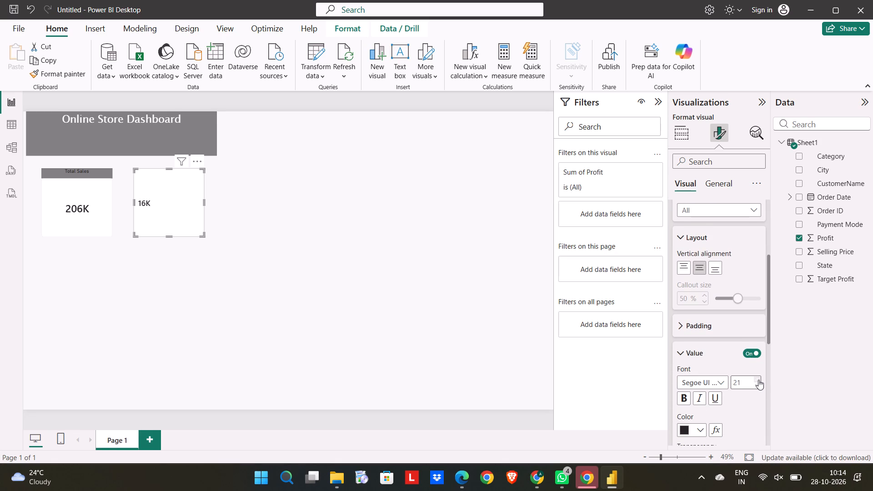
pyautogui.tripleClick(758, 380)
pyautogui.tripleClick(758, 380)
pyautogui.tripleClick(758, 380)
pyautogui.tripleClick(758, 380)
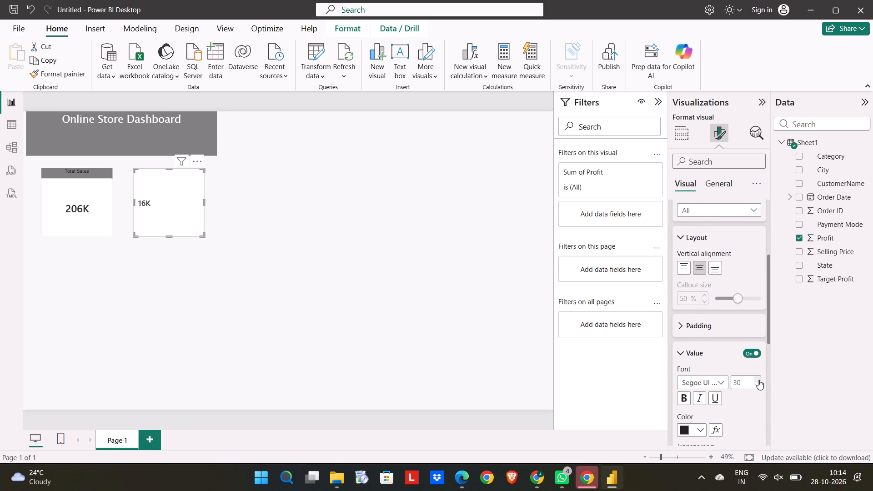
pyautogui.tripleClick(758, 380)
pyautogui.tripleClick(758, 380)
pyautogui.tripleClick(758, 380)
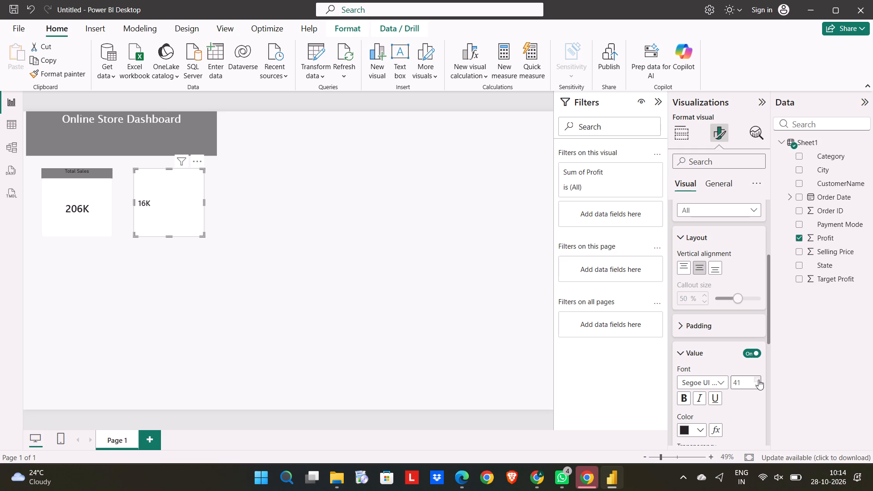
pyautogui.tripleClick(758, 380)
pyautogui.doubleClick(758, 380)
# Set the Profit card's callout value to font size 34 and centre it horizontally.
pyautogui.scroll(-1, 751, 403)
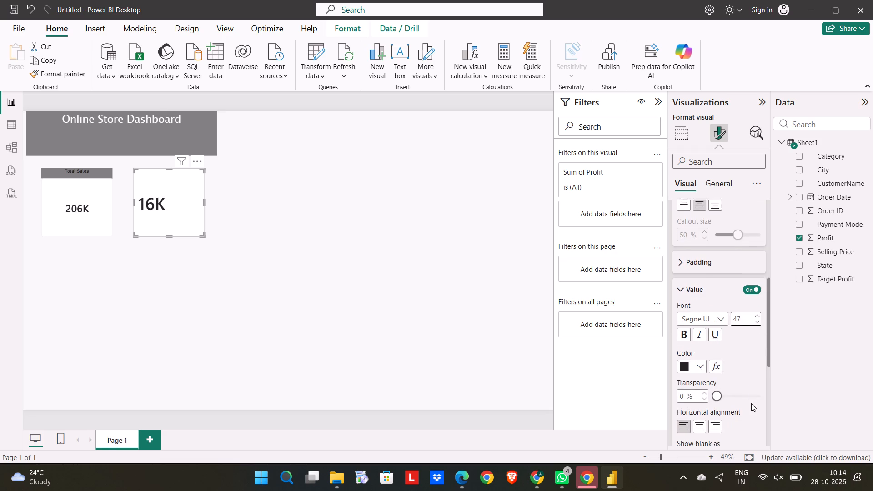
pyautogui.scroll(-1, 751, 403)
pyautogui.moveTo(753, 305); pyautogui.dragTo(753, 305)
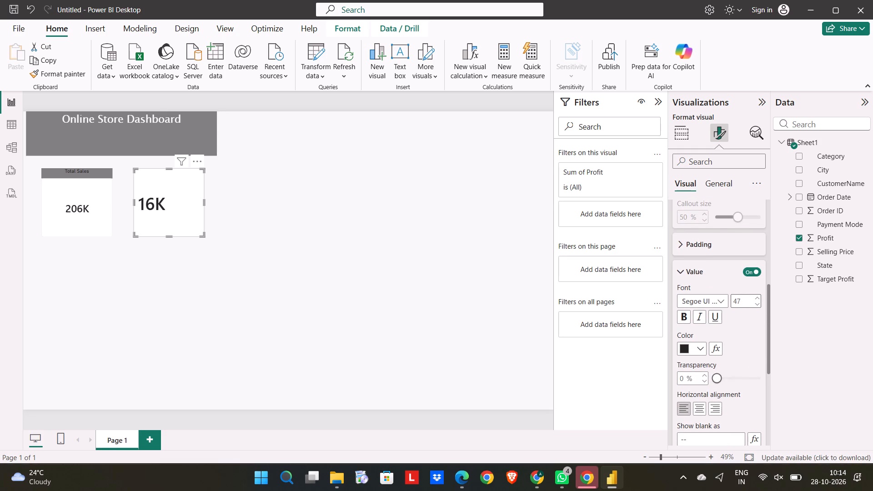
pyautogui.moveTo(753, 305); pyautogui.dragTo(758, 305)
pyautogui.tripleClick(758, 305)
pyautogui.tripleClick(758, 305)
pyautogui.tripleClick(758, 305)
pyautogui.tripleClick(758, 305)
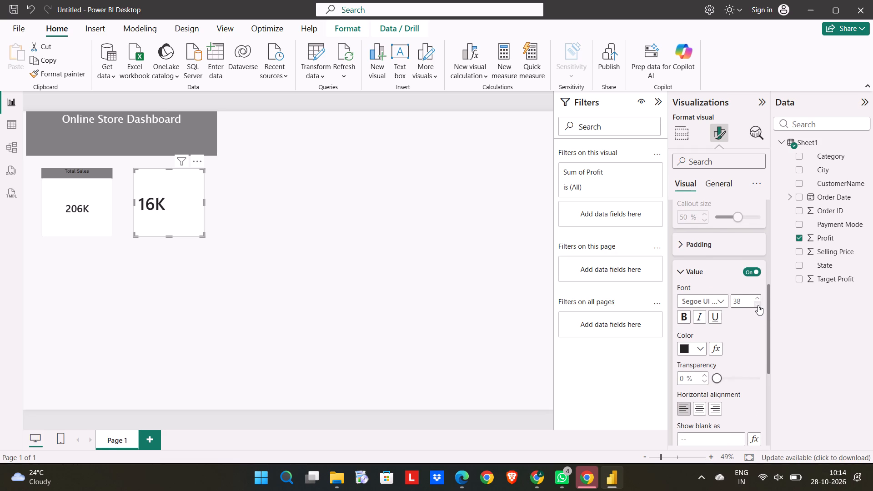
pyautogui.click(758, 305)
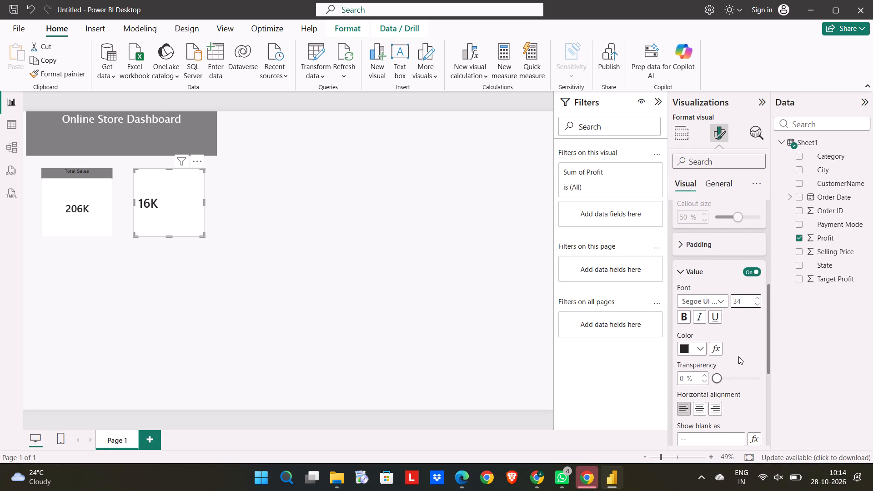
pyautogui.scroll(-1, 738, 357)
pyautogui.click(701, 366)
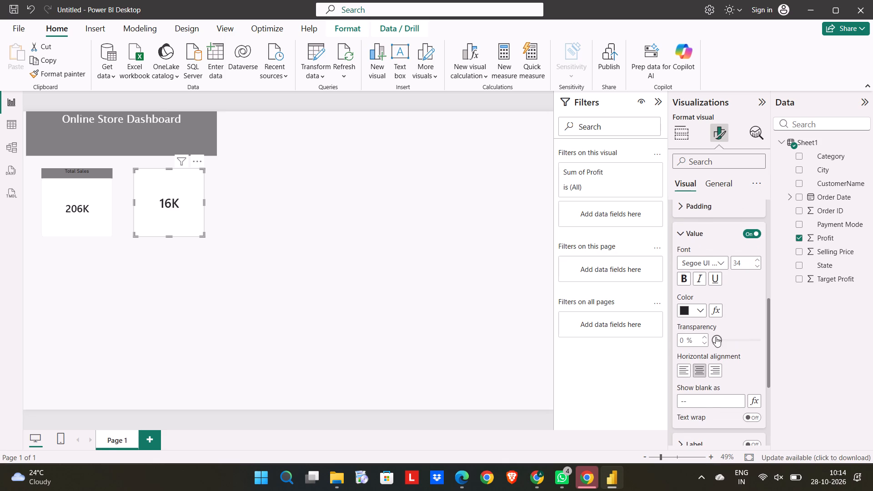
# Turn on the Profit card's title and enter "Total Profit" as its text.
pyautogui.scroll(7, 716, 337)
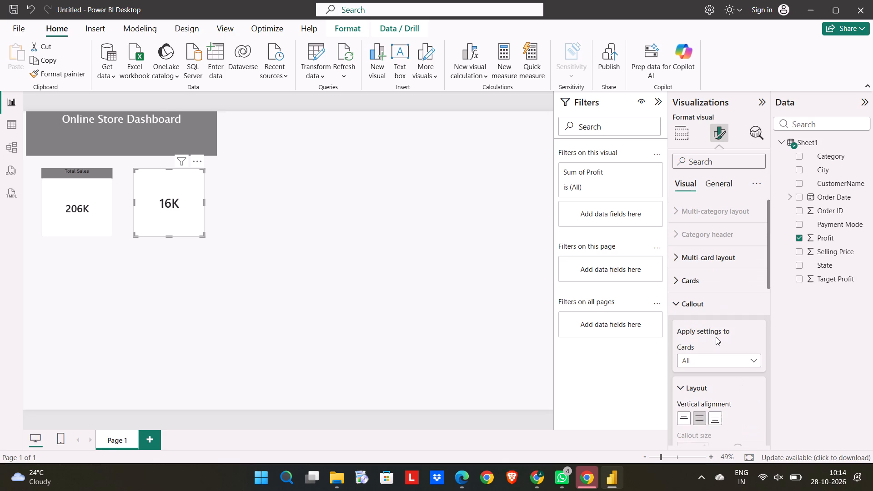
pyautogui.click(724, 180)
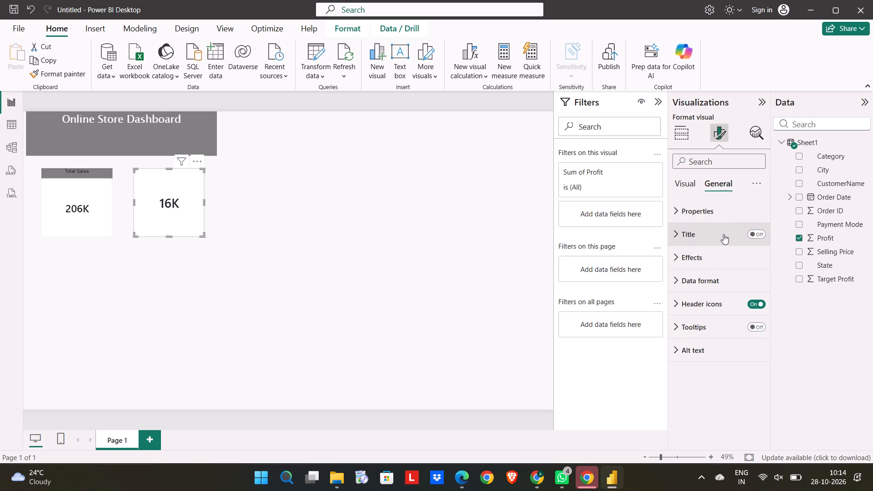
pyautogui.click(723, 234)
pyautogui.scroll(-1, 716, 337)
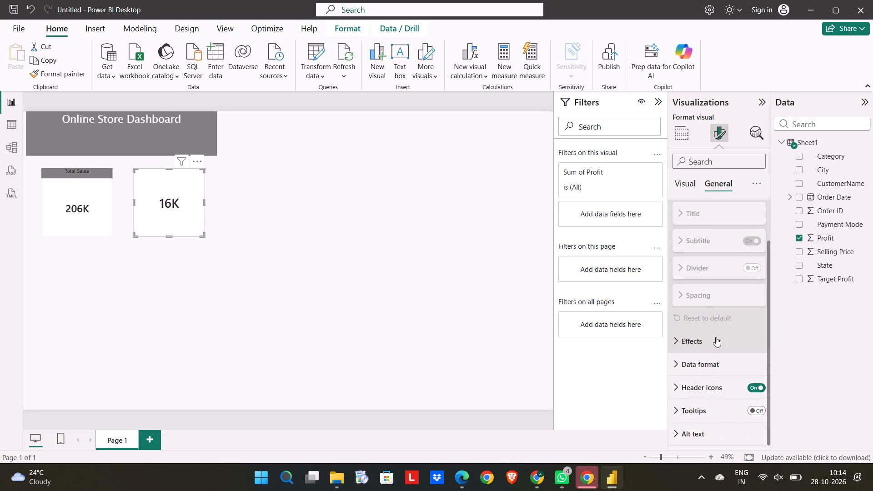
pyautogui.scroll(1, 744, 240)
pyautogui.click(754, 230)
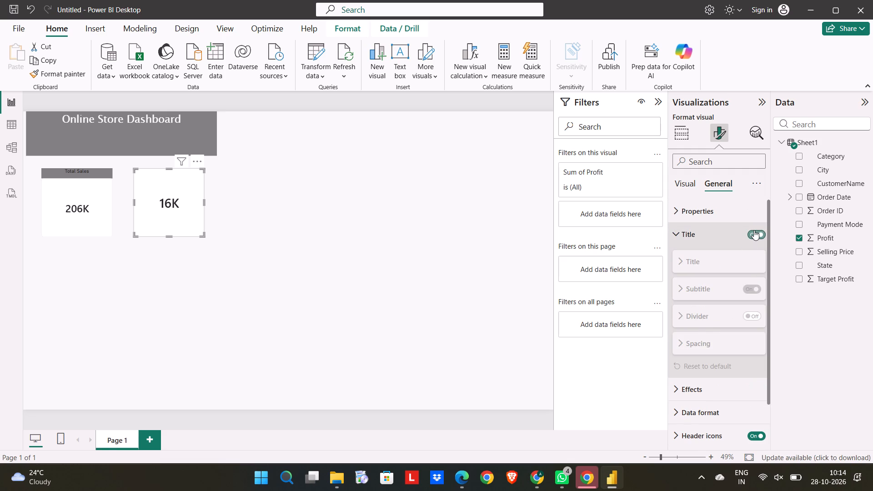
pyautogui.click(692, 285)
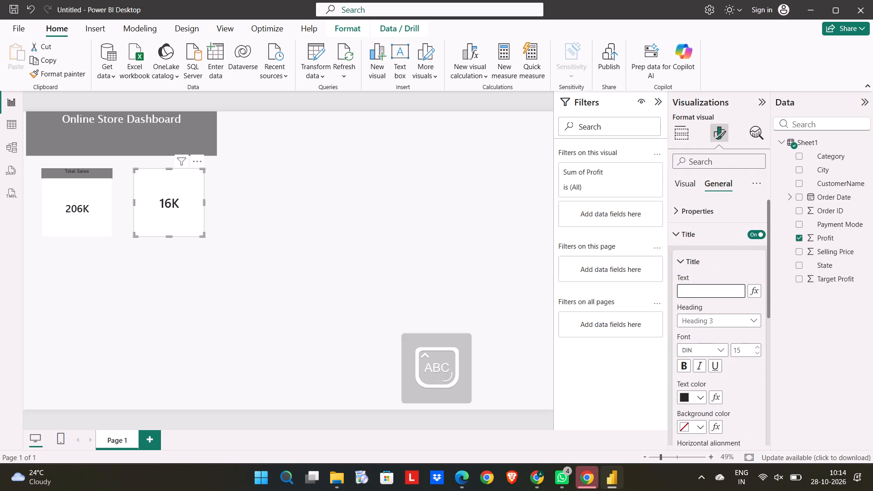
pyautogui.press('i')
pyautogui.press('BackSpace')
pyautogui.press('BackSpace')
pyautogui.write('otal')
pyautogui.press('space')
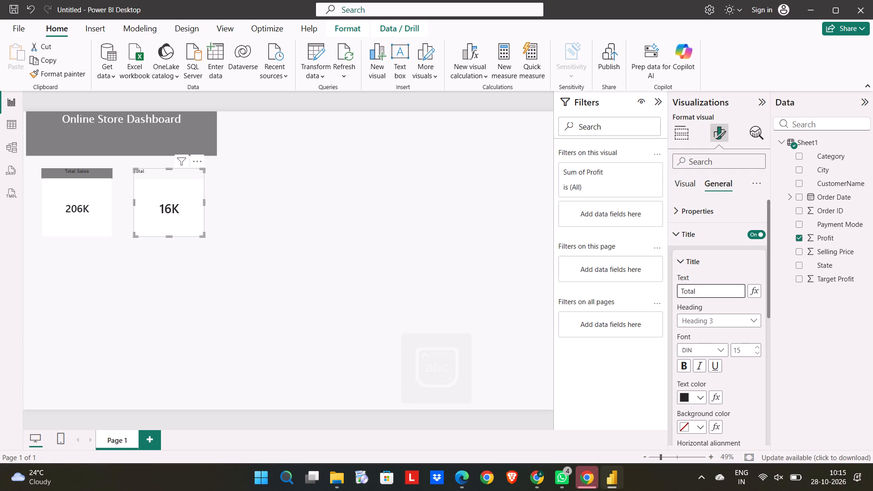
pyautogui.write('rofit')
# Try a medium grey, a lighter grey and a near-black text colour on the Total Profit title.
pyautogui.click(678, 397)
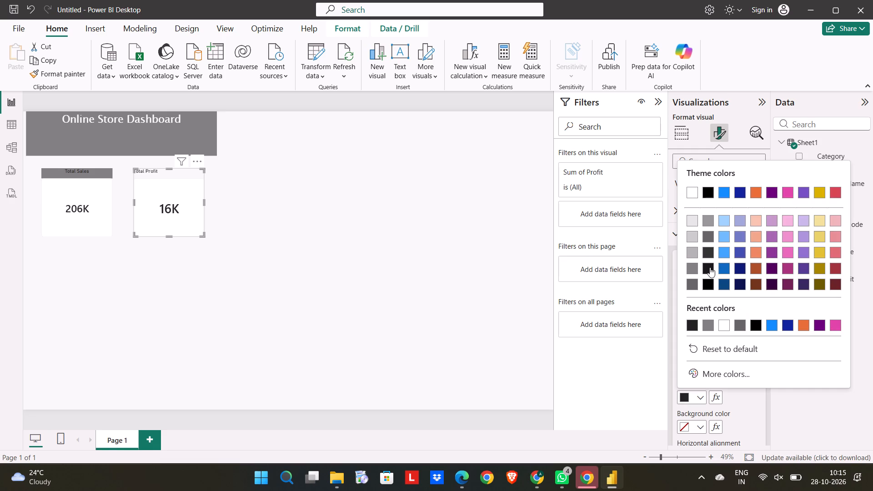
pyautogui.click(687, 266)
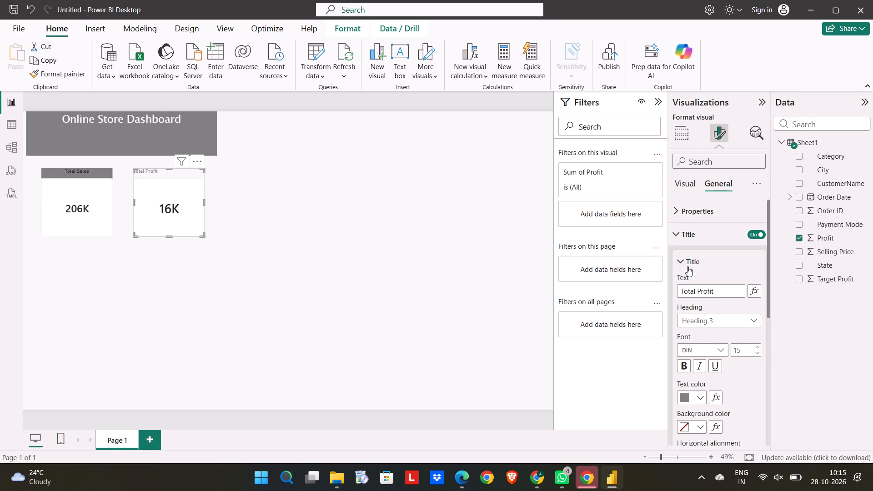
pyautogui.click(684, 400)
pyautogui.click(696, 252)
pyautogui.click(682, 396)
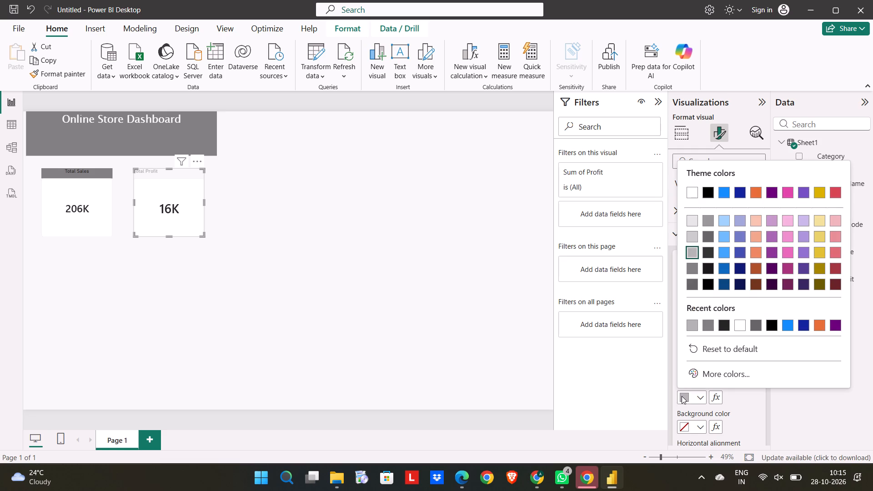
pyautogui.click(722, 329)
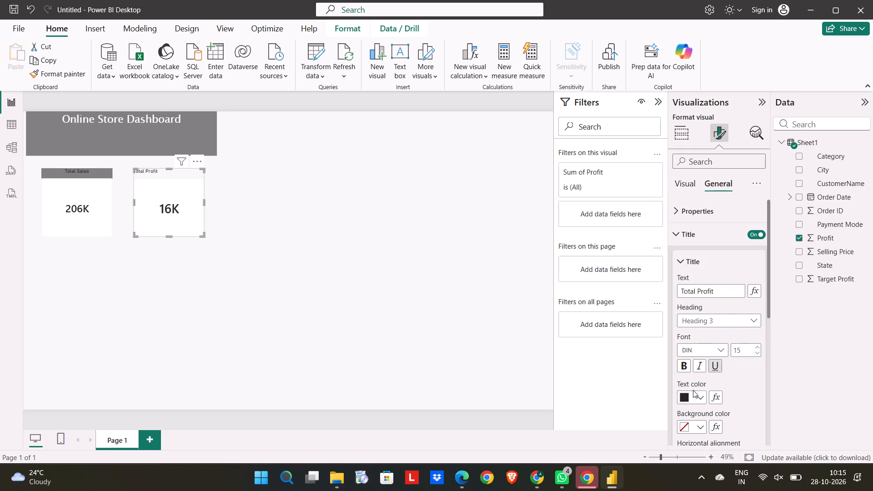
# Set the Total Profit title's text colour to white and centre the title horizontally.
pyautogui.click(682, 396)
pyautogui.click(735, 325)
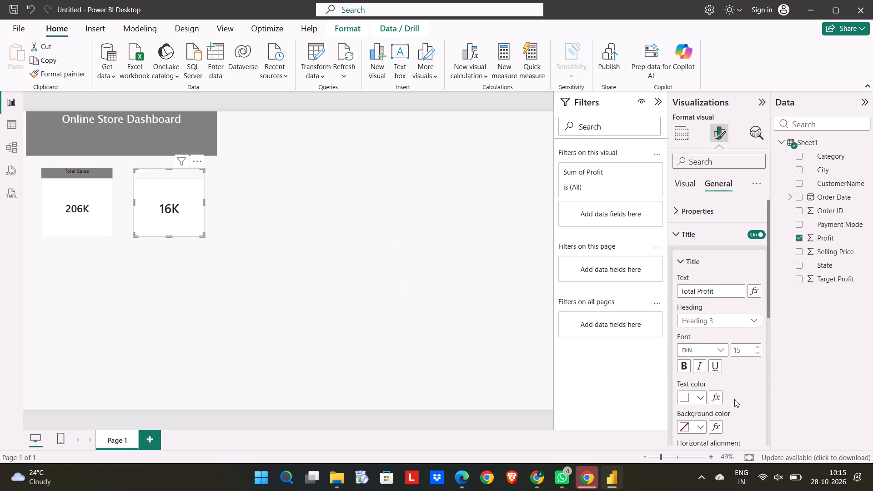
pyautogui.scroll(-3, 734, 399)
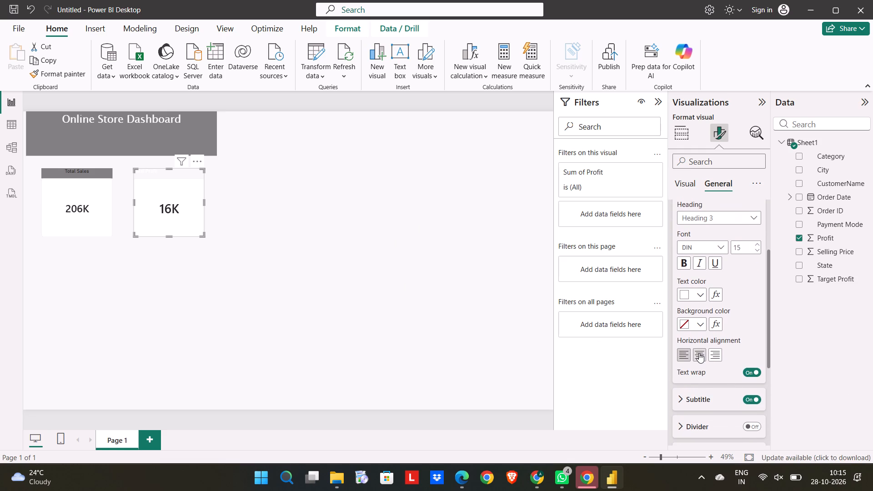
pyautogui.click(699, 353)
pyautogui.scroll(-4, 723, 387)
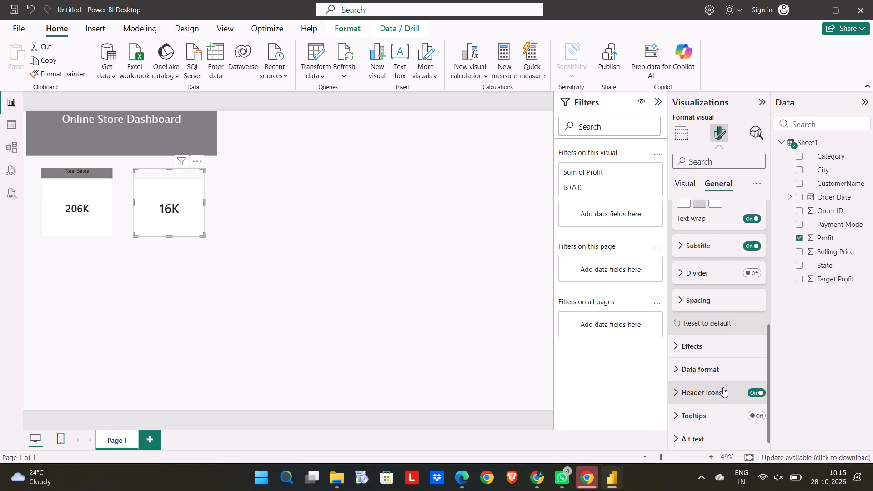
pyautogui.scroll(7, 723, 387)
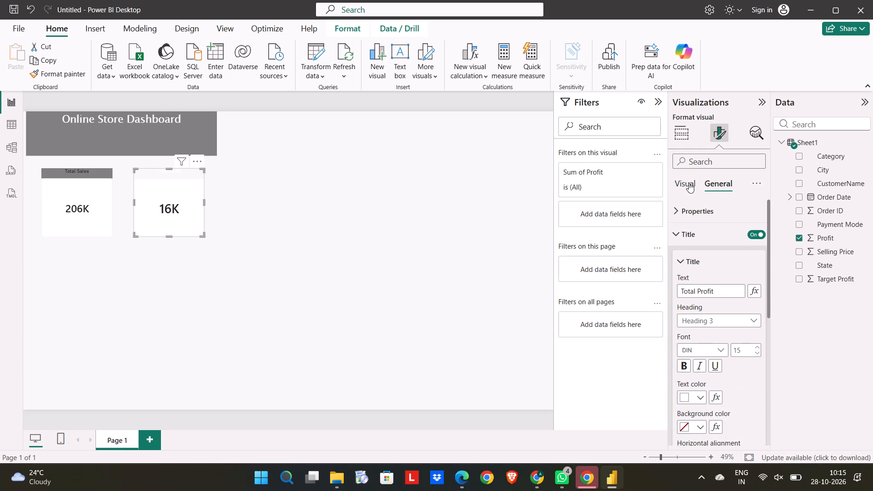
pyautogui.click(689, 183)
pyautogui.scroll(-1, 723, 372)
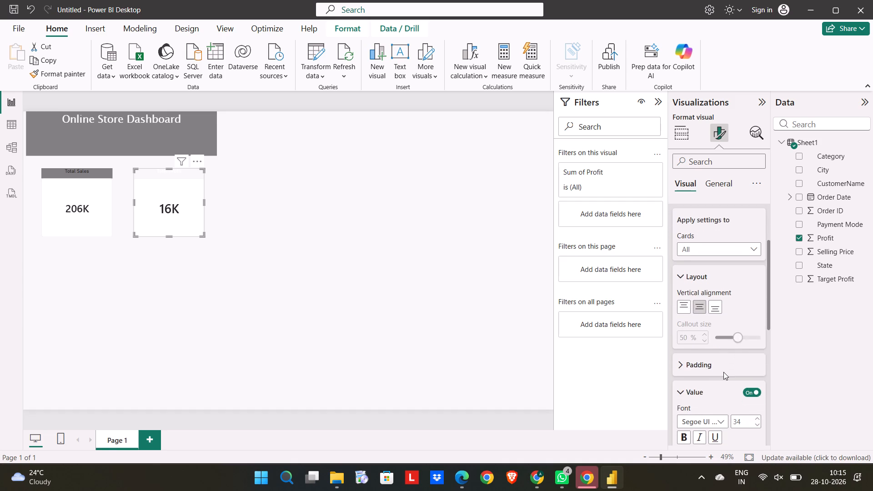
# Set the Total Profit title's background colour to the medium grey used on the Total Sales title.
pyautogui.scroll(-1, 723, 372)
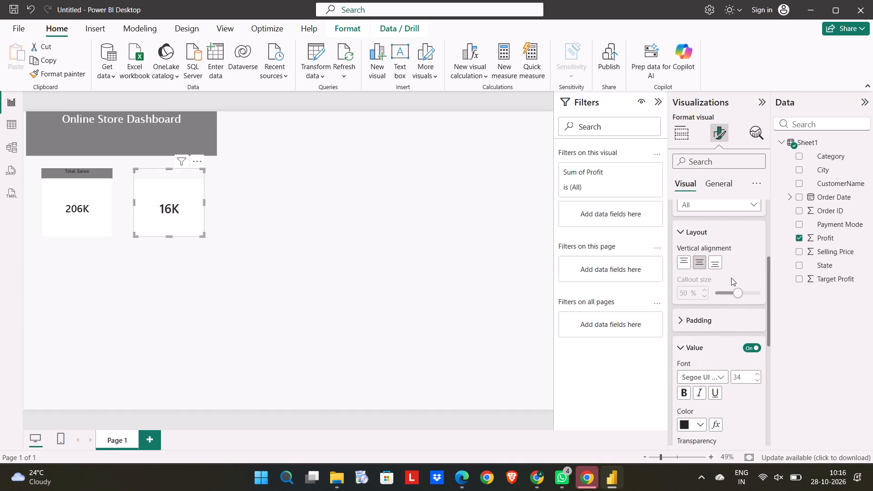
pyautogui.scroll(5, 731, 278)
pyautogui.click(725, 184)
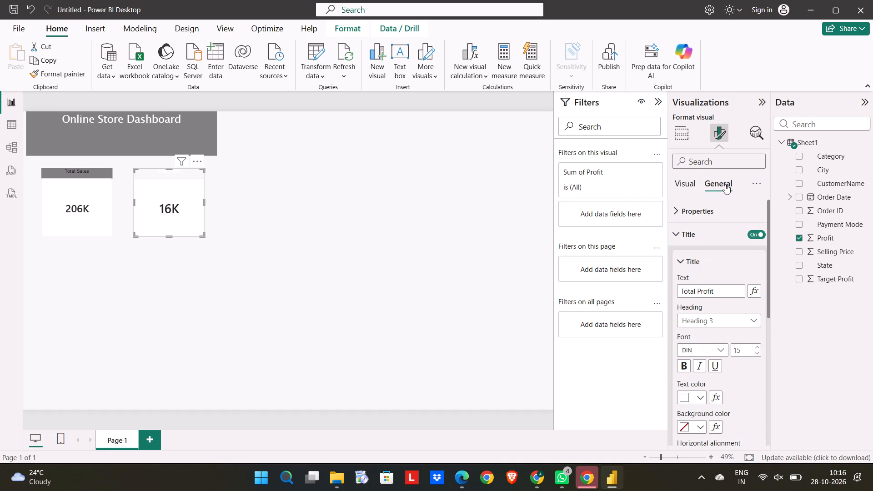
pyautogui.scroll(-3, 710, 306)
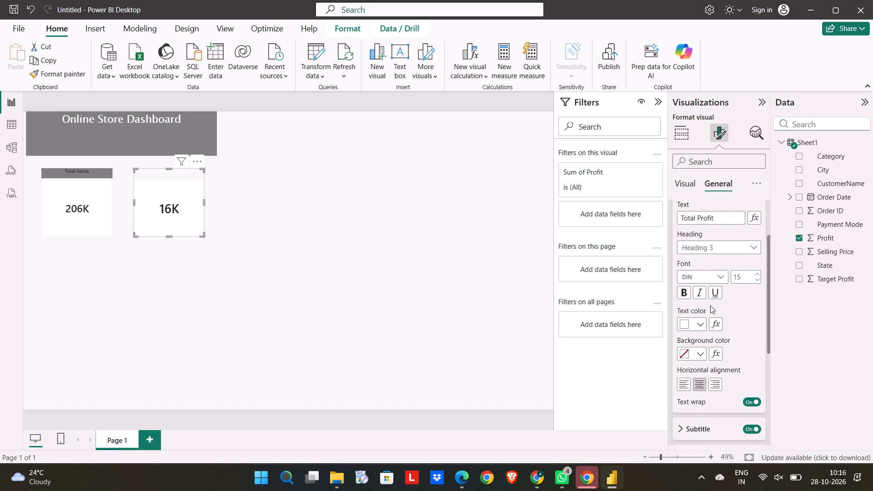
pyautogui.scroll(-1, 710, 306)
pyautogui.click(697, 339)
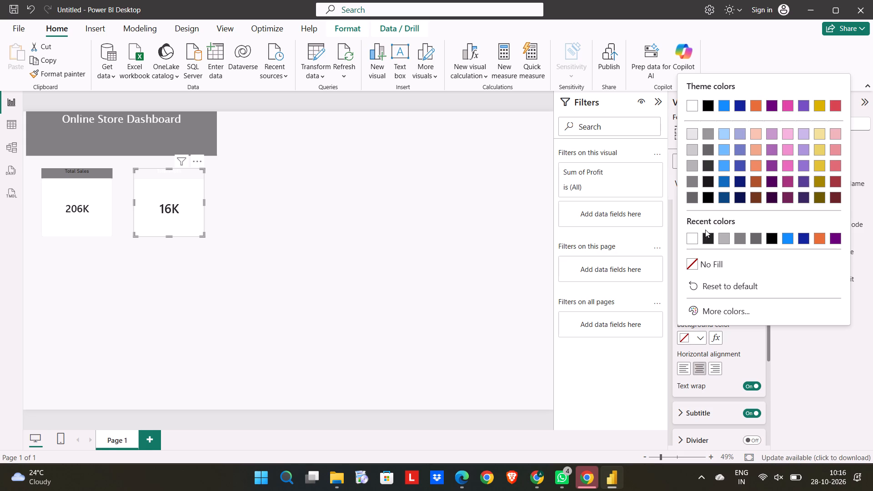
pyautogui.click(694, 185)
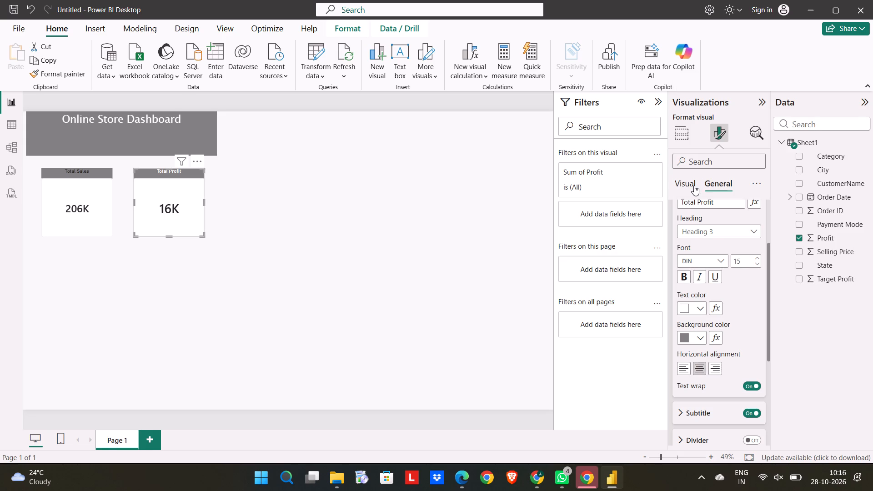
# Change the Total Sales card's title text colour to white.
pyautogui.click(83, 179)
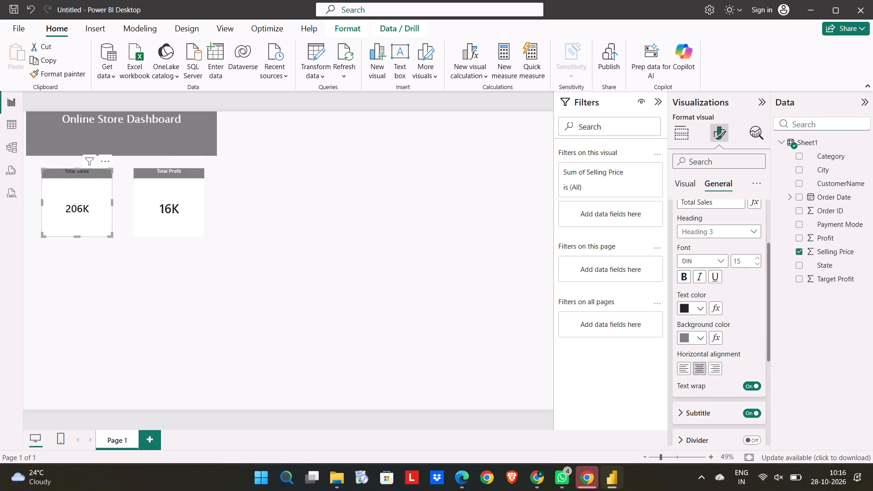
pyautogui.scroll(-1, 682, 362)
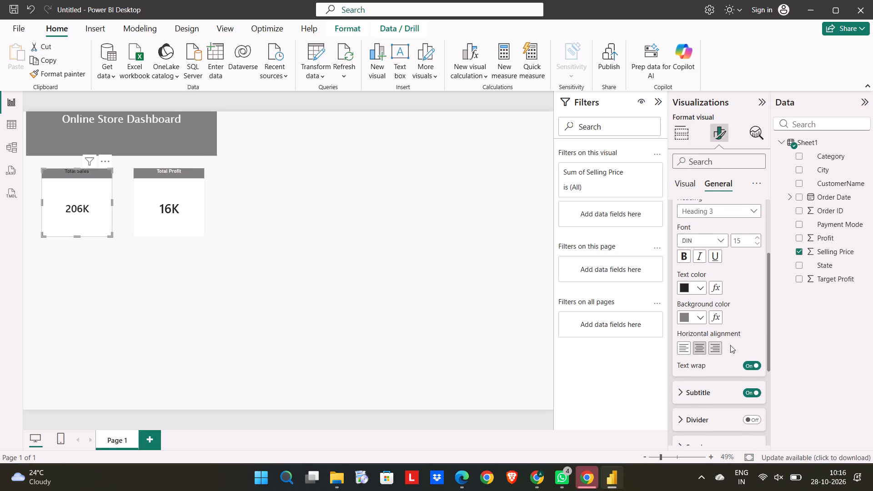
pyautogui.click(700, 291)
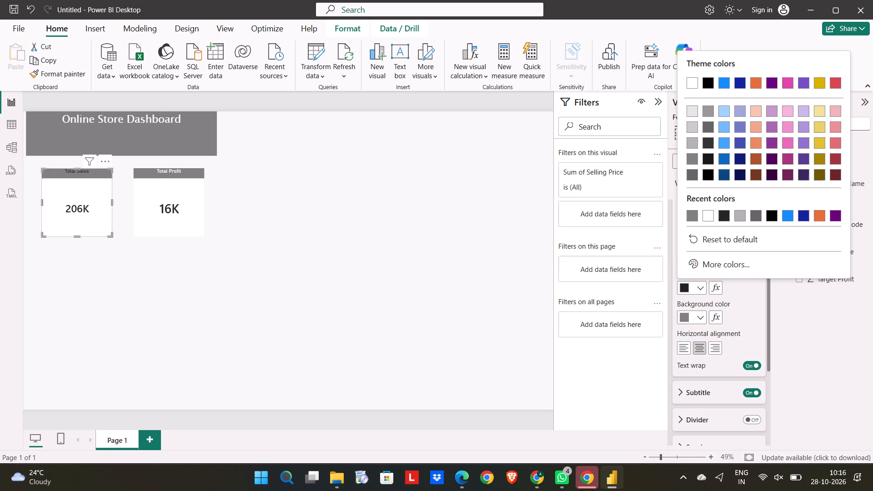
pyautogui.click(707, 214)
pyautogui.click(469, 273)
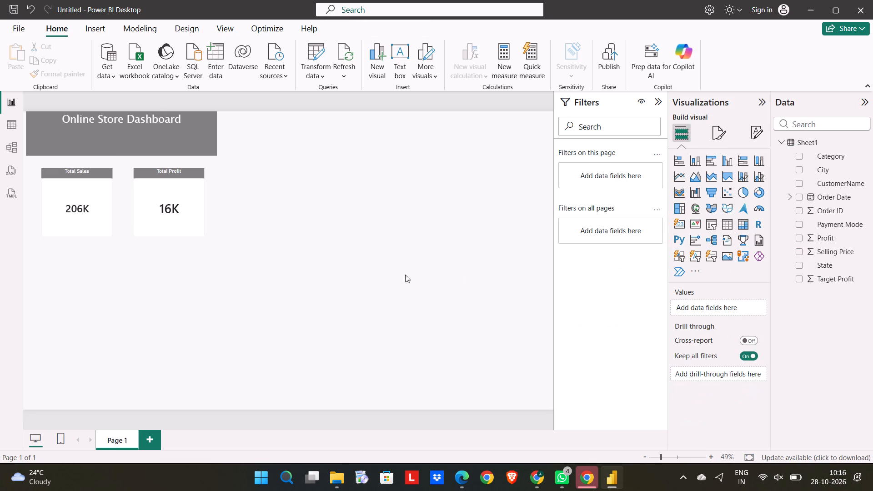
# Insert a new blank card visual and place it beside the Total Profit card, aligned with the existing cards.
pyautogui.click(193, 213)
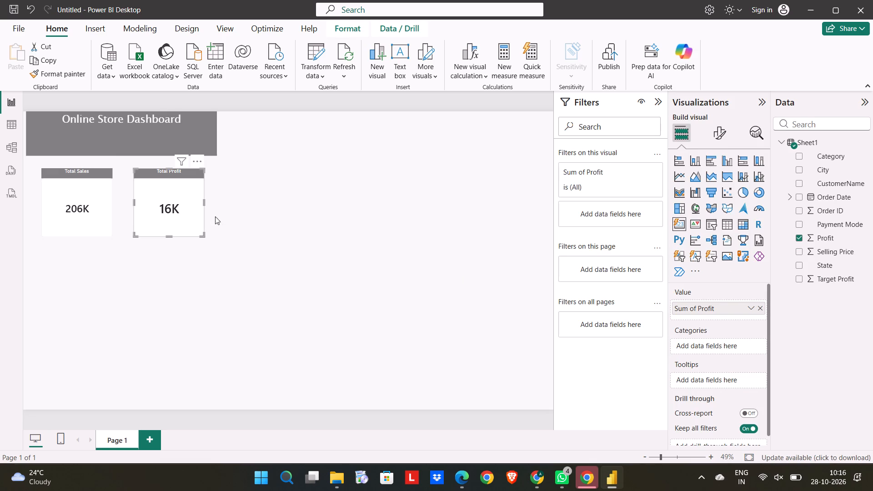
pyautogui.click(251, 212)
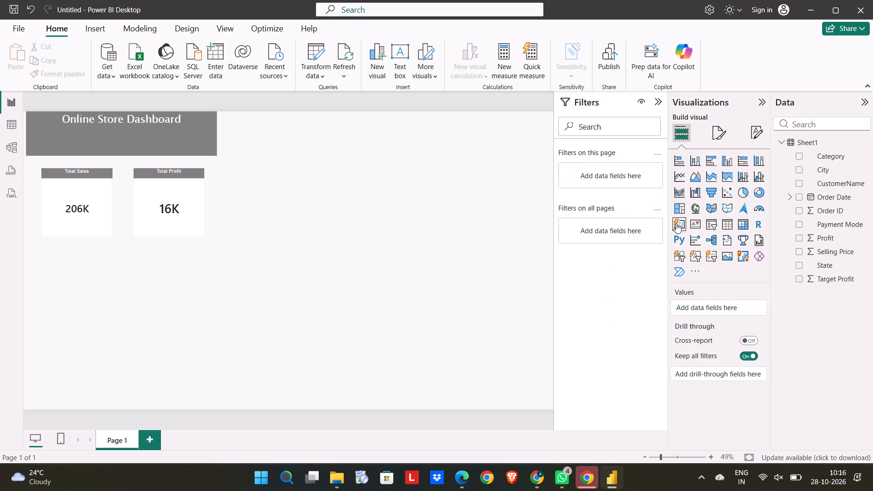
pyautogui.click(676, 223)
pyautogui.moveTo(97, 273); pyautogui.dragTo(242, 242)
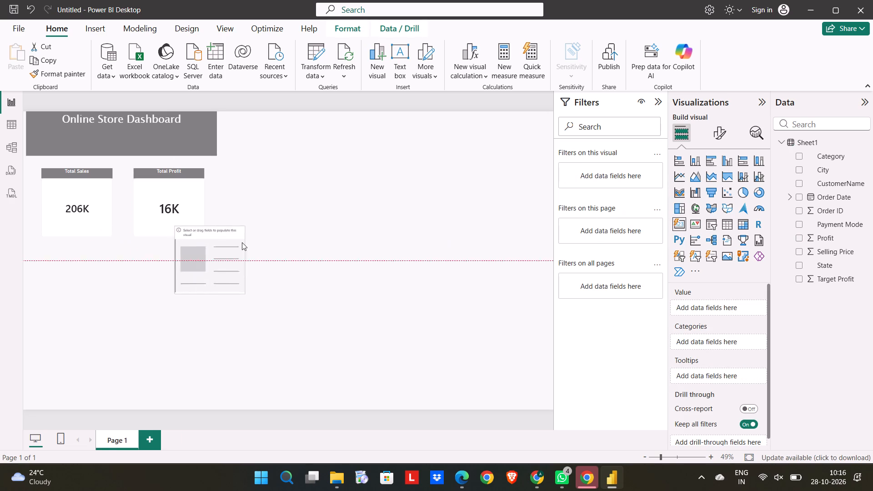
pyautogui.moveTo(242, 242); pyautogui.dragTo(282, 196)
pyautogui.click(269, 198)
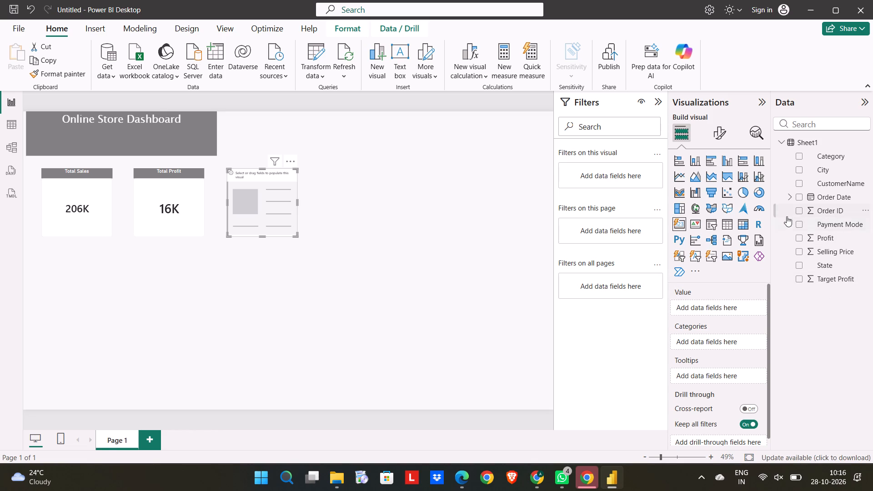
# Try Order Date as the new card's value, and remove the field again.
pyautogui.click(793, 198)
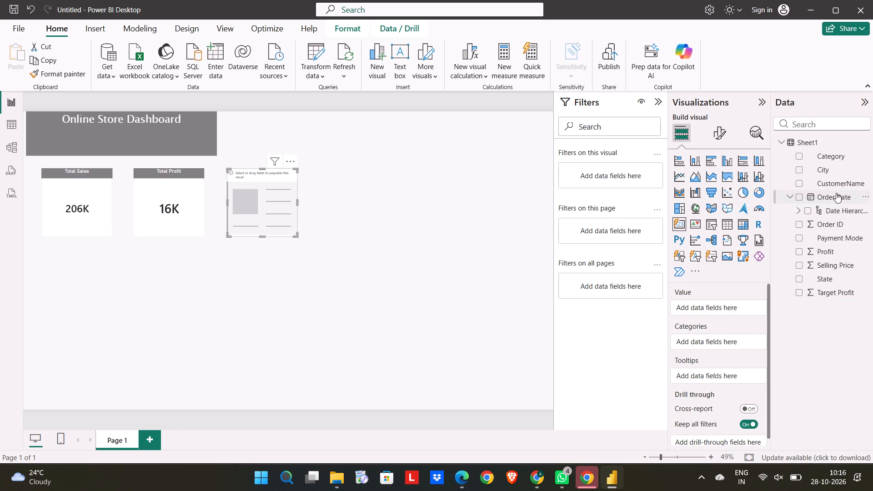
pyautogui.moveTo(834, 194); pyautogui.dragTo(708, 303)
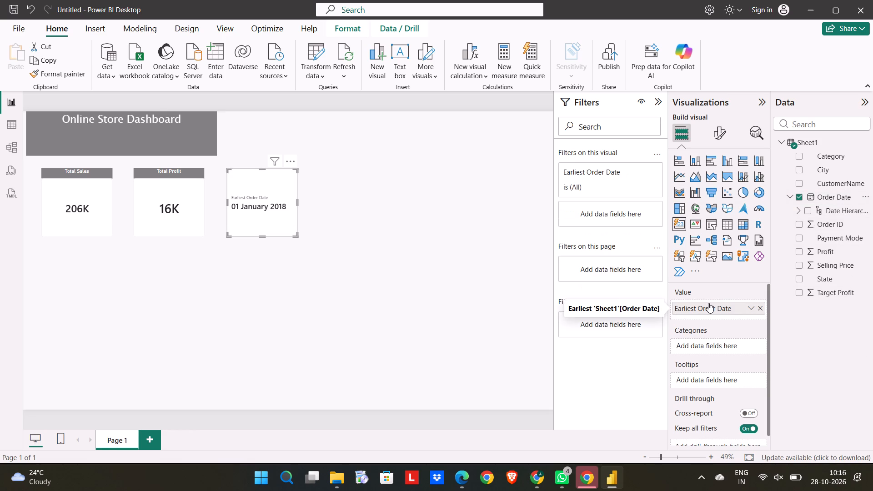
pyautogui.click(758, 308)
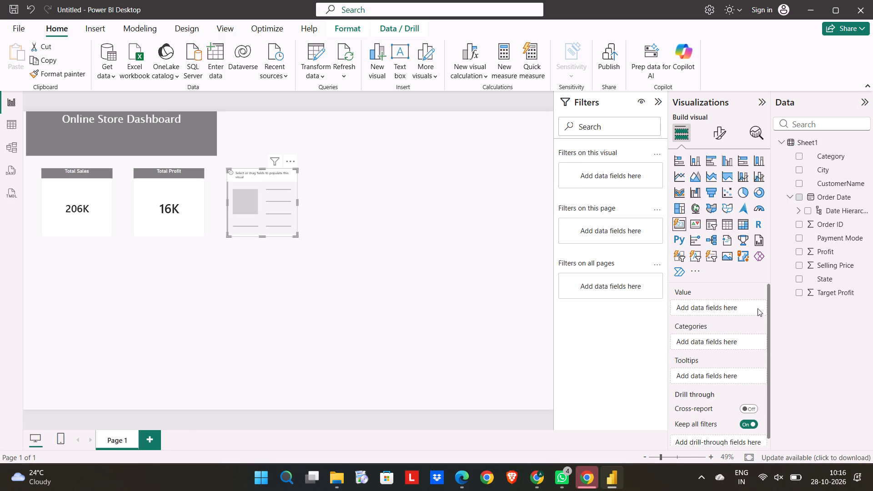
# Add the Order ID field as the new card's value, shown as a count.
pyautogui.moveTo(833, 224); pyautogui.dragTo(720, 306)
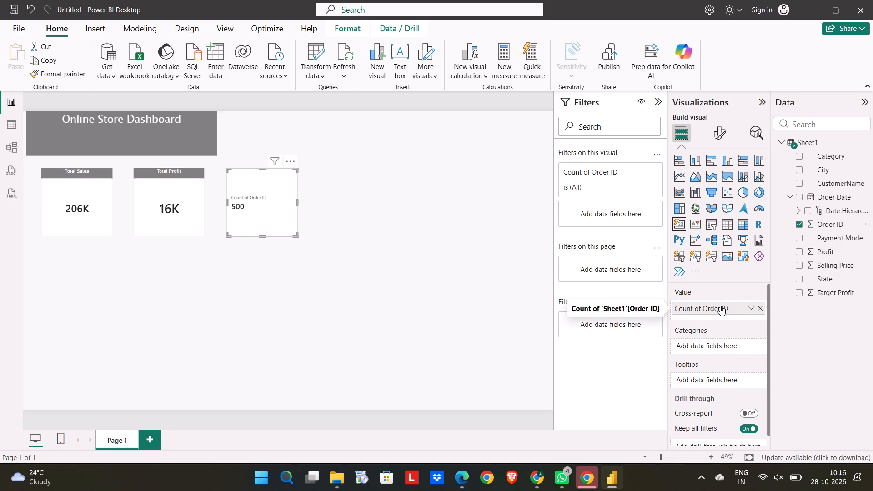
# Turn off the callout label on the Order ID card.
pyautogui.click(717, 136)
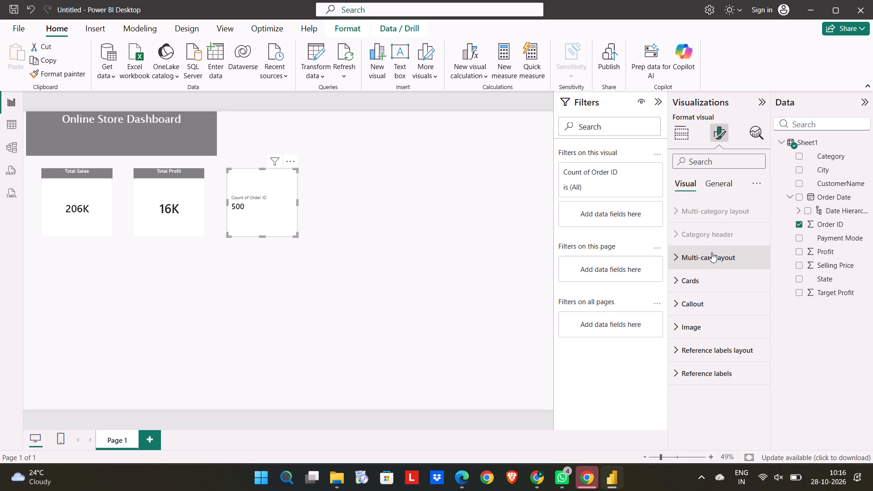
pyautogui.click(709, 306)
pyautogui.scroll(-3, 709, 306)
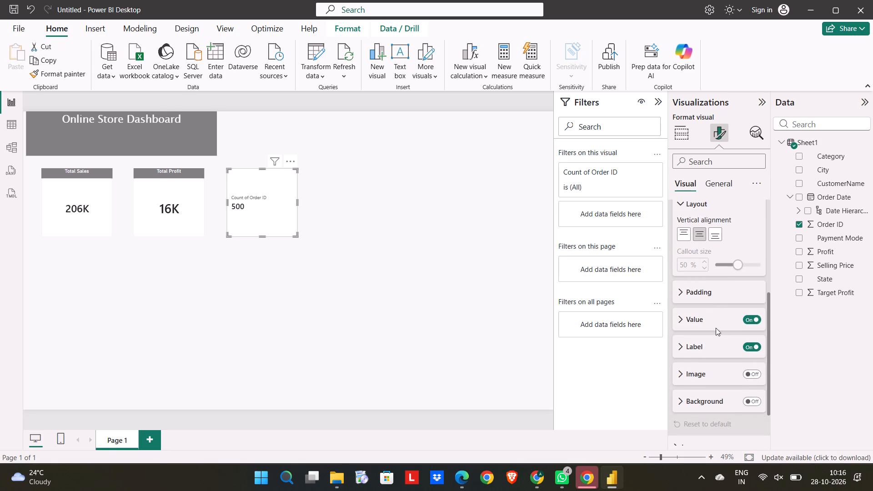
pyautogui.click(752, 351)
# Centre the Order ID card's callout value horizontally and set its font size to 31.
pyautogui.click(712, 326)
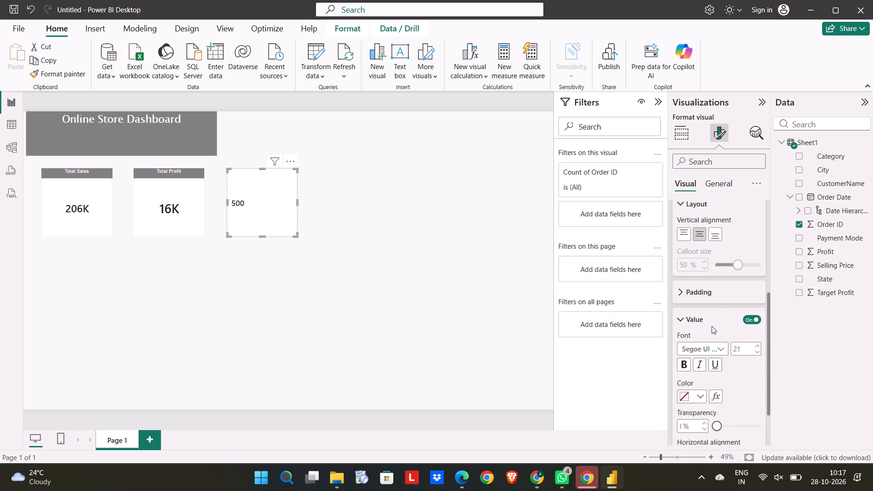
pyautogui.scroll(-1, 712, 326)
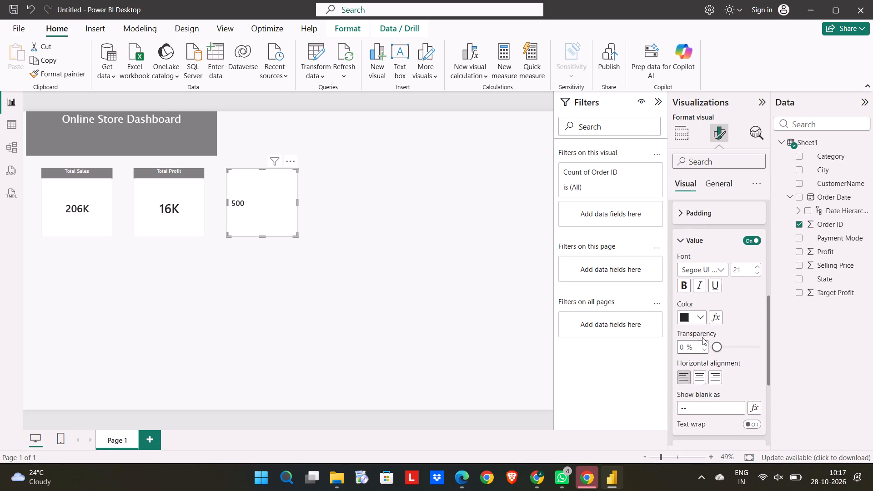
pyautogui.click(702, 376)
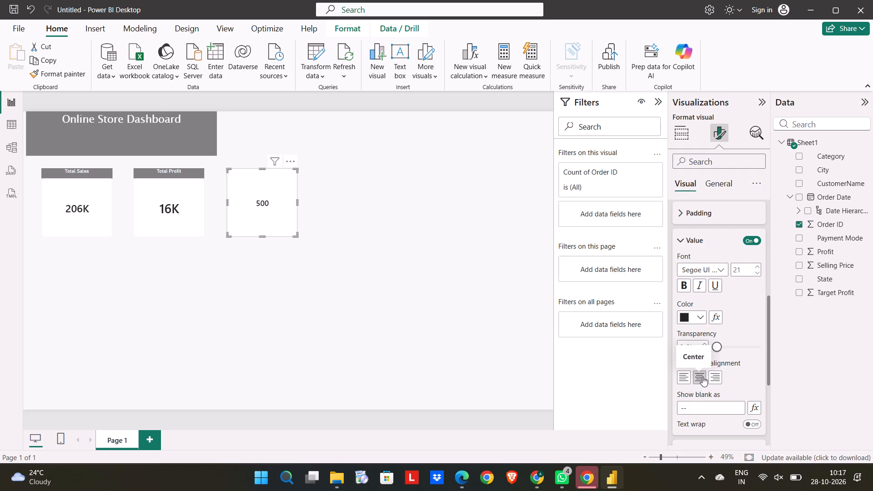
pyautogui.scroll(-1, 745, 406)
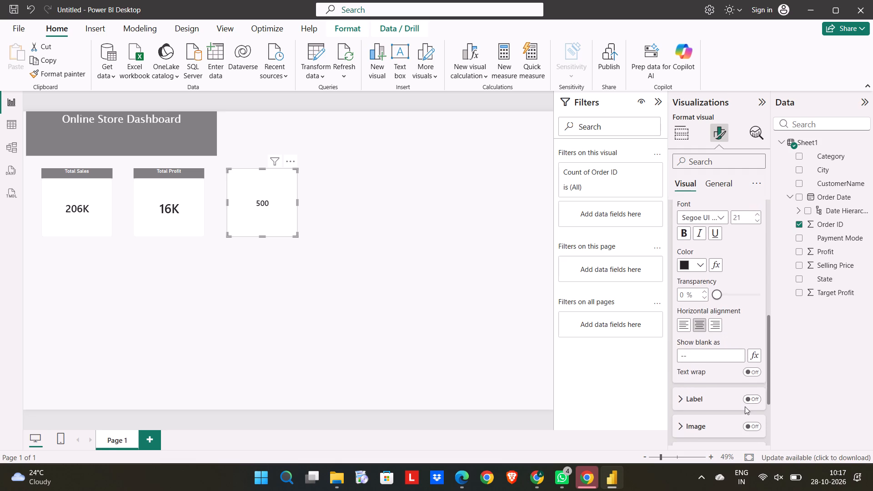
pyautogui.scroll(-1, 745, 406)
pyautogui.scroll(1, 745, 406)
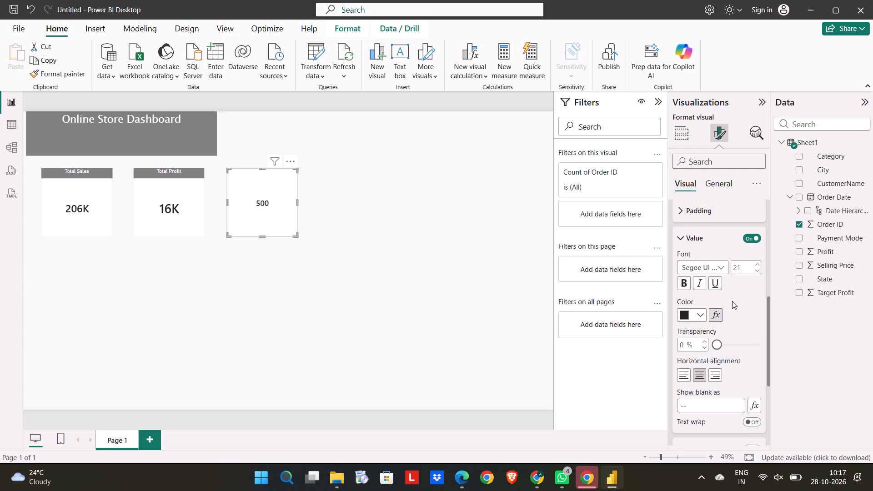
pyautogui.tripleClick(759, 263)
pyautogui.tripleClick(759, 263)
pyautogui.tripleClick(759, 263)
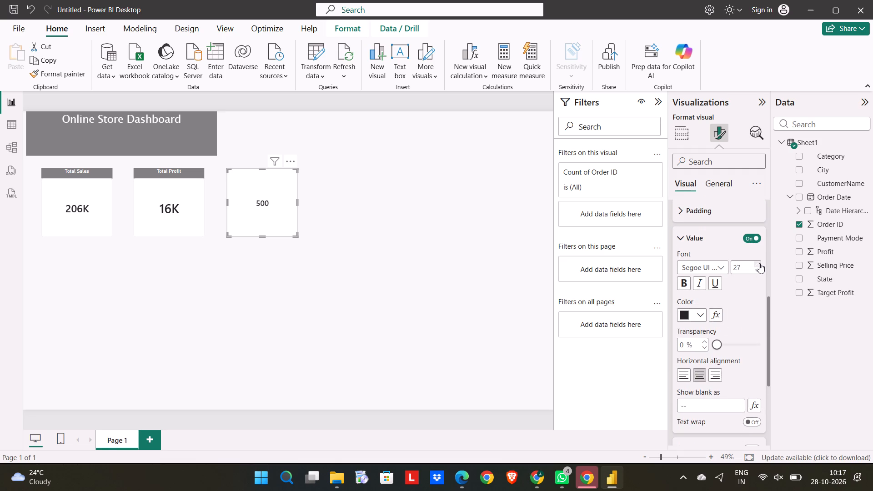
pyautogui.click(759, 263)
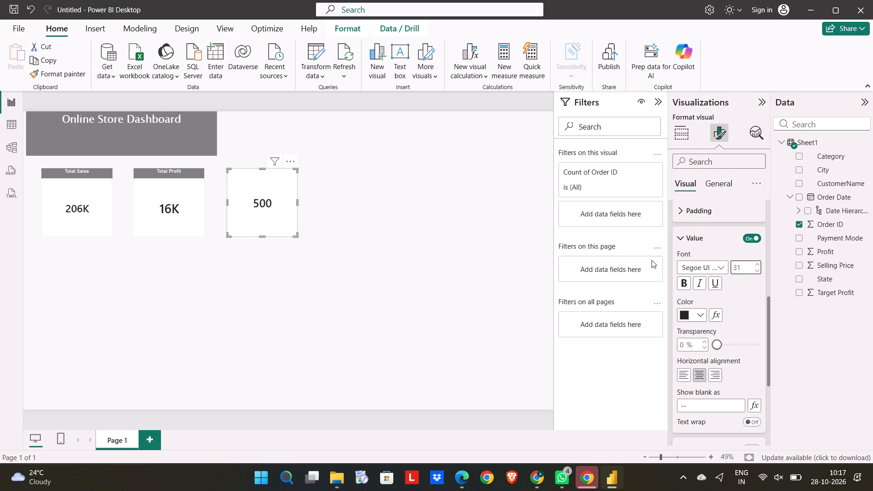
# Turn on the Order ID card's title and enter "Total Orders" as its text.
pyautogui.scroll(5, 704, 242)
pyautogui.click(720, 183)
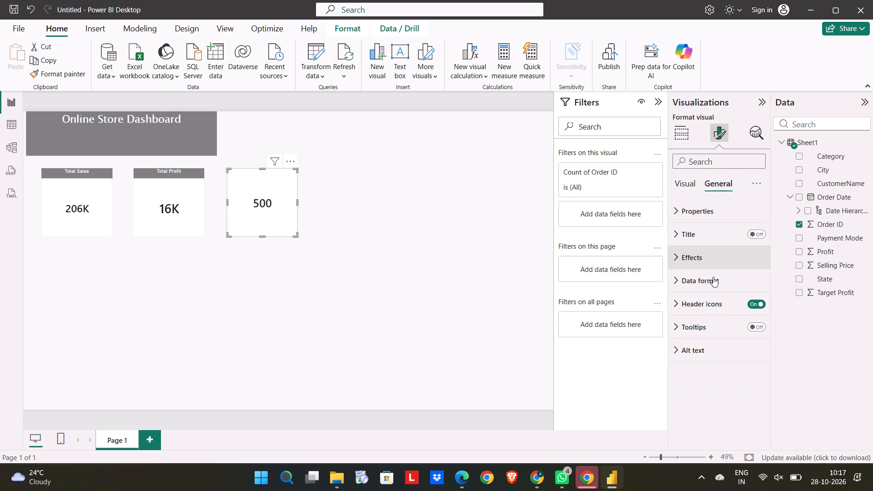
pyautogui.click(756, 234)
pyautogui.click(698, 226)
pyautogui.click(697, 288)
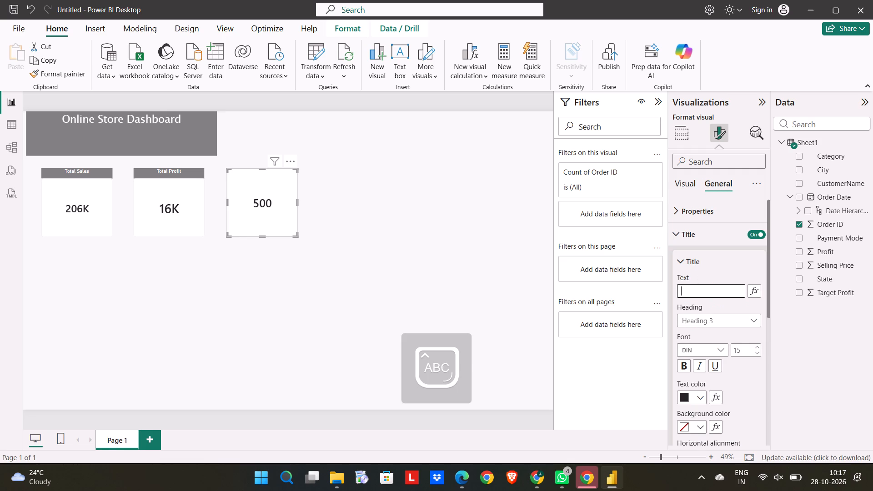
pyautogui.write('otal')
pyautogui.press('space')
pyautogui.write('rders')
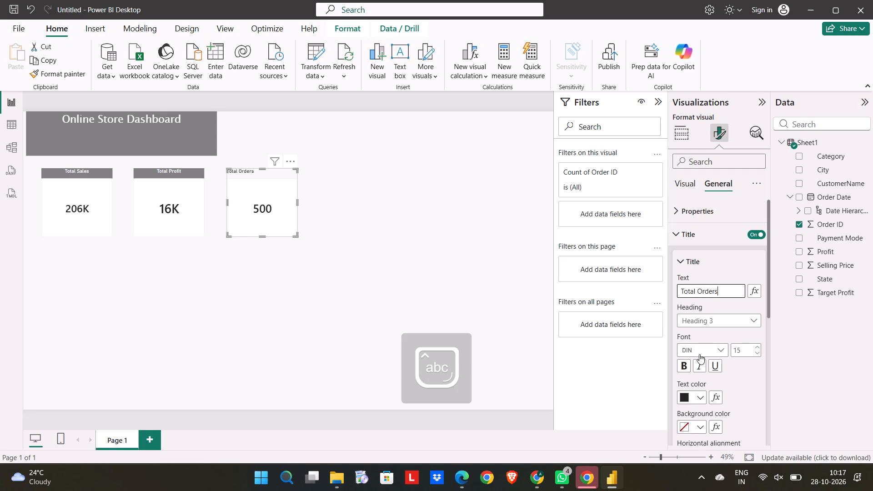
# Give the Total Orders title white text and the same medium grey background as the other card titles.
pyautogui.click(695, 396)
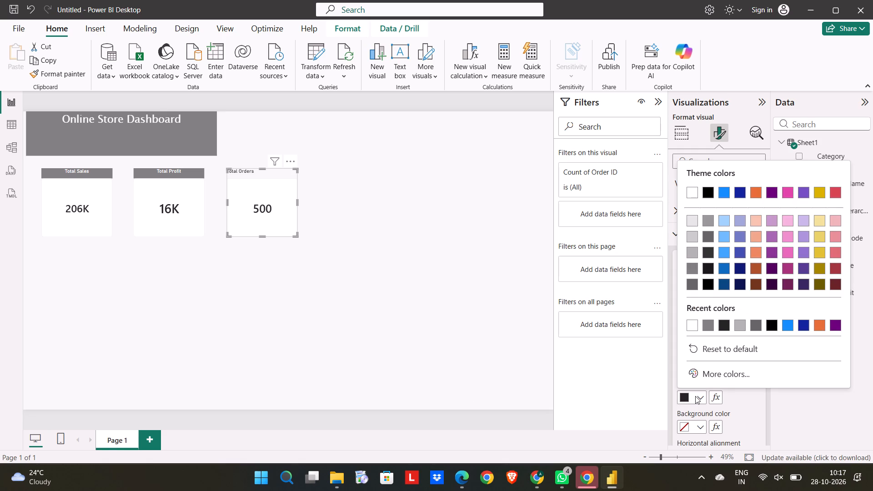
pyautogui.click(689, 321)
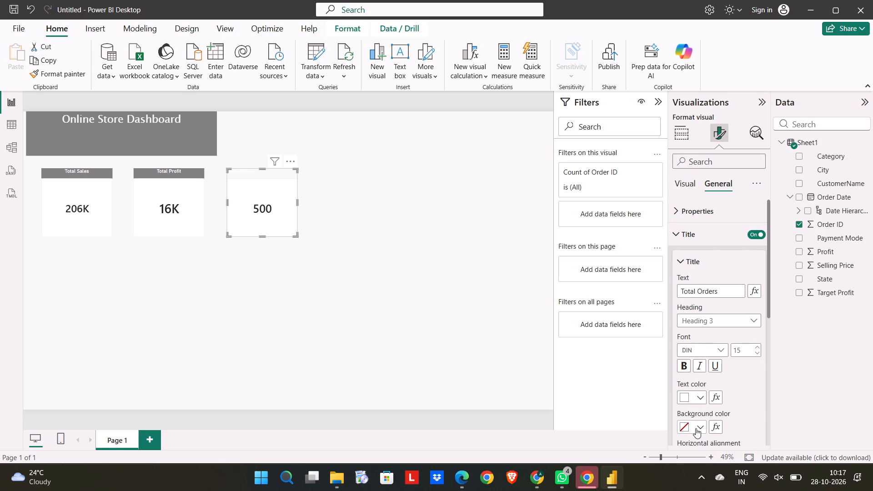
pyautogui.click(696, 428)
pyautogui.click(693, 271)
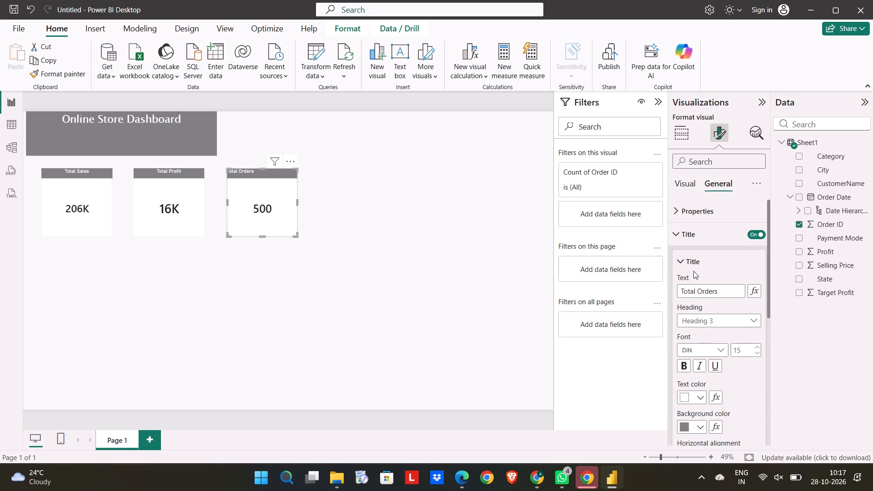
# Centre the Total Orders title horizontally and set its font size to 16.
pyautogui.scroll(-1, 720, 367)
pyautogui.click(698, 397)
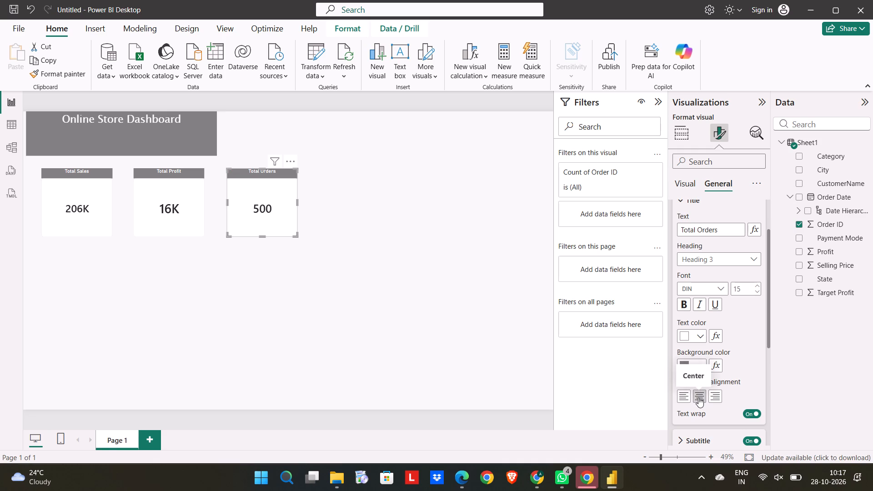
pyautogui.click(758, 288)
pyautogui.click(758, 288)
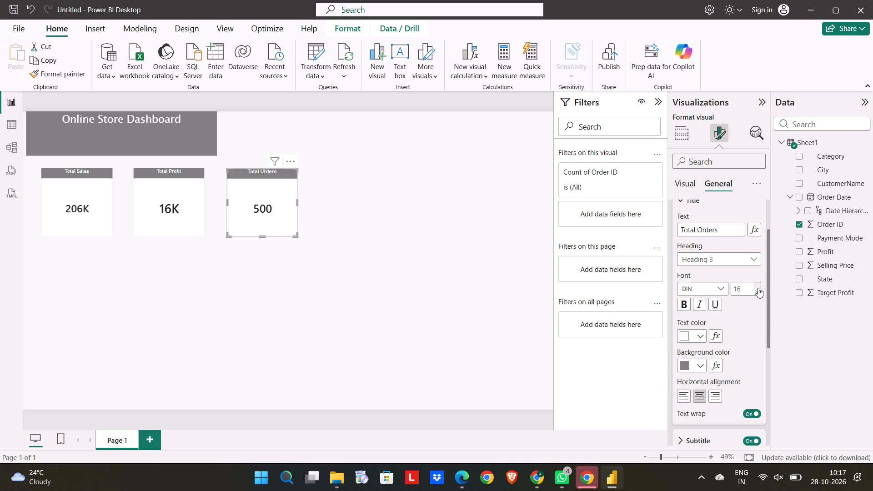
pyautogui.click(482, 360)
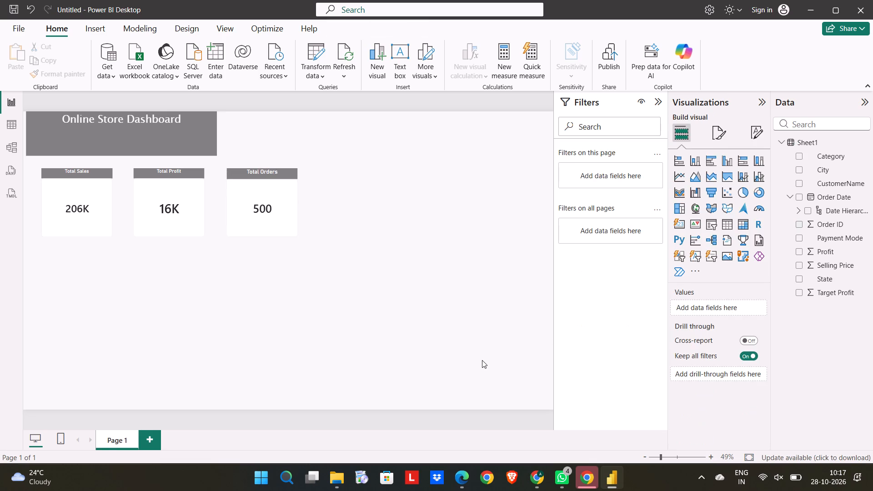
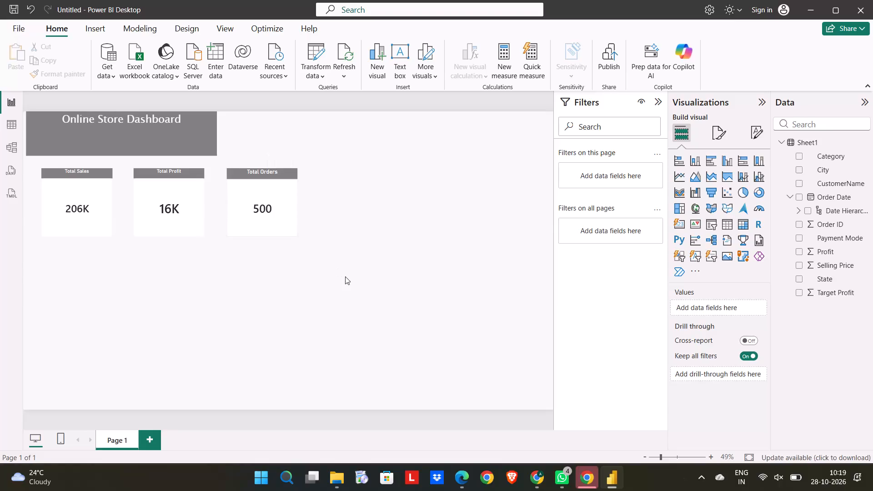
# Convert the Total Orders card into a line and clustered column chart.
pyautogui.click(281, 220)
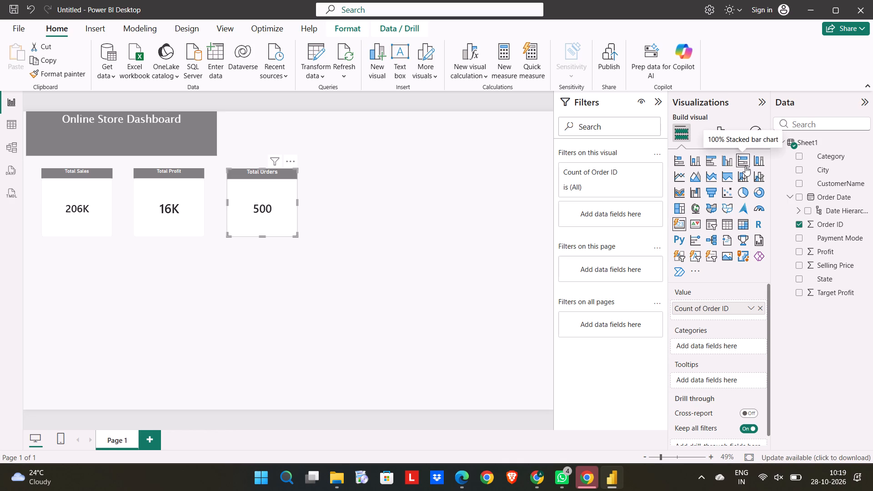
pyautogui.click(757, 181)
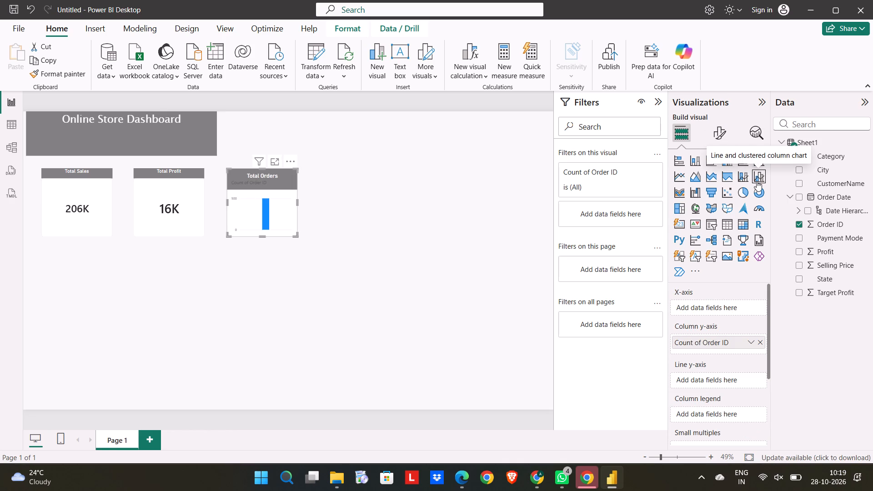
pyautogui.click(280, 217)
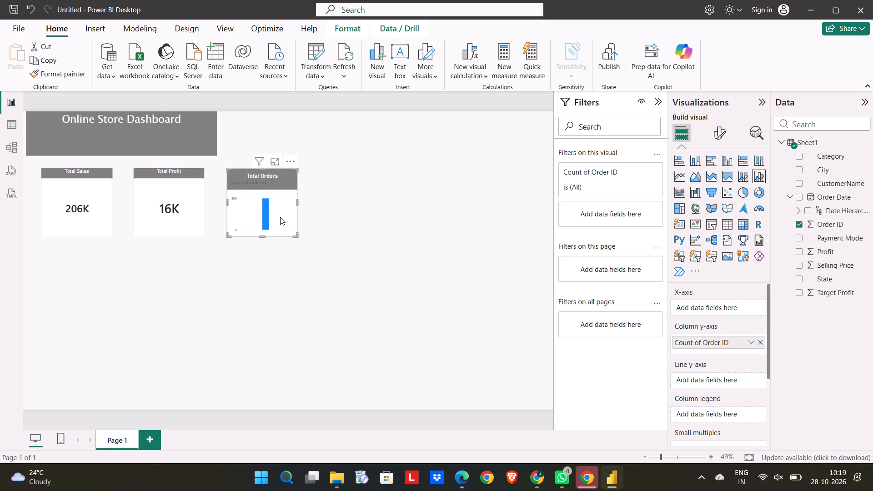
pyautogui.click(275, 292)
# Delete the line and clustered column chart titled Total Orders.
pyautogui.click(256, 219)
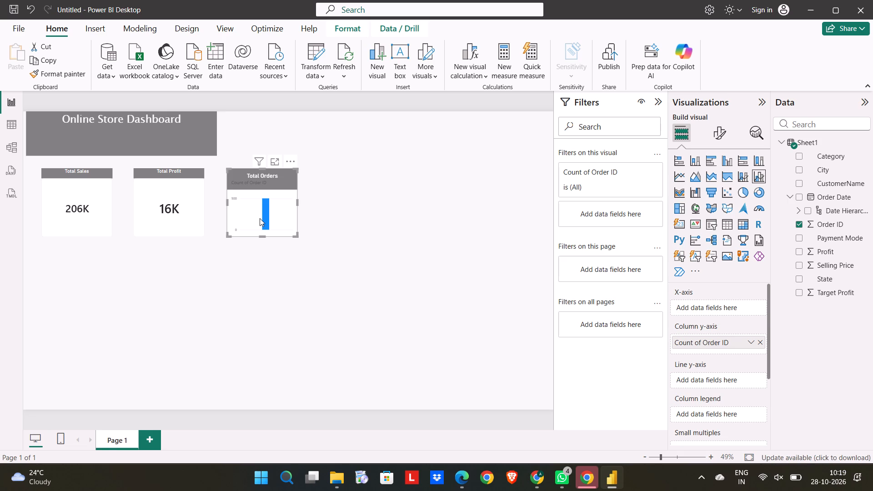
pyautogui.click(292, 265)
pyautogui.click(261, 215)
pyautogui.press('Delete')
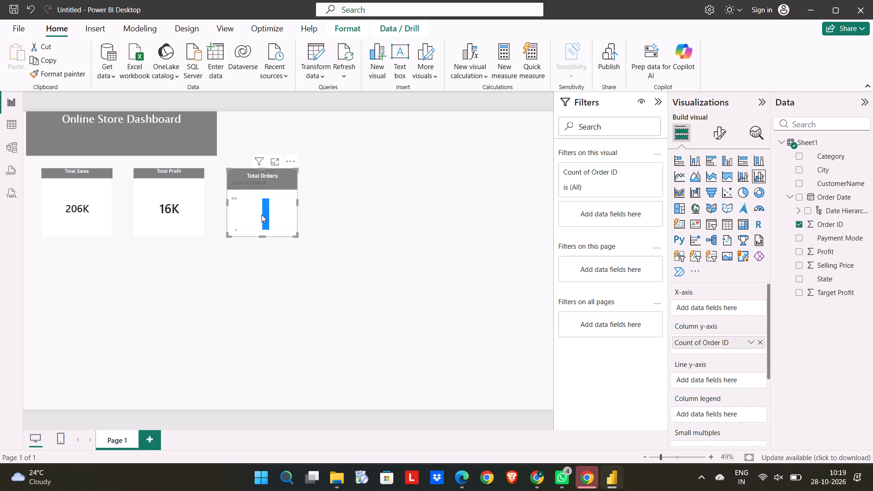
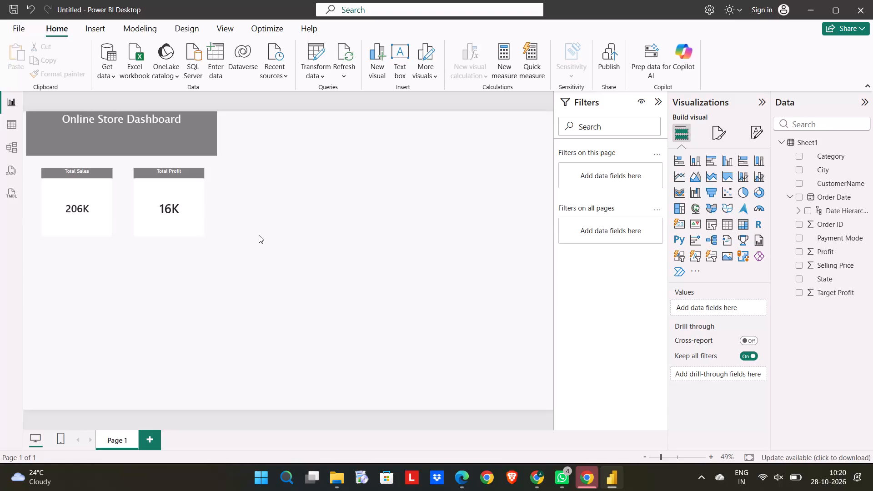
# Add an empty line and clustered column chart and place it with a gap below the Total Sales card.
pyautogui.click(431, 275)
pyautogui.click(759, 175)
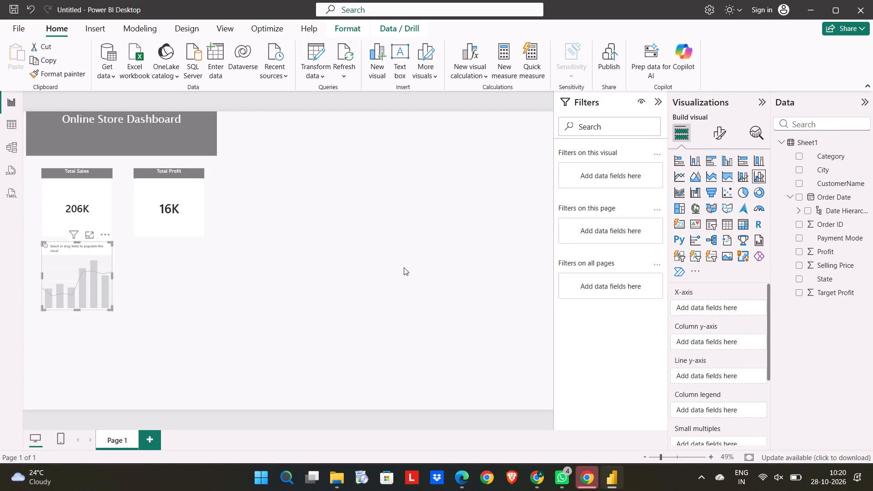
pyautogui.moveTo(86, 287); pyautogui.dragTo(122, 322)
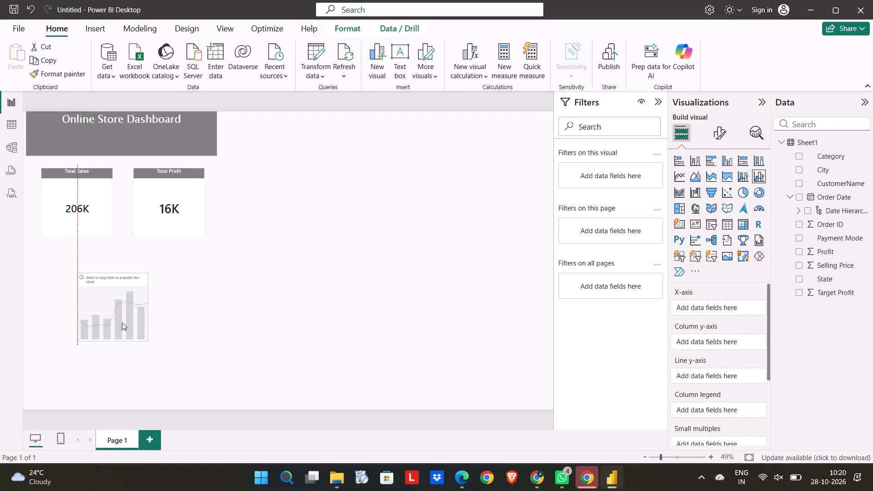
pyautogui.moveTo(122, 322); pyautogui.dragTo(94, 329)
pyautogui.click(274, 217)
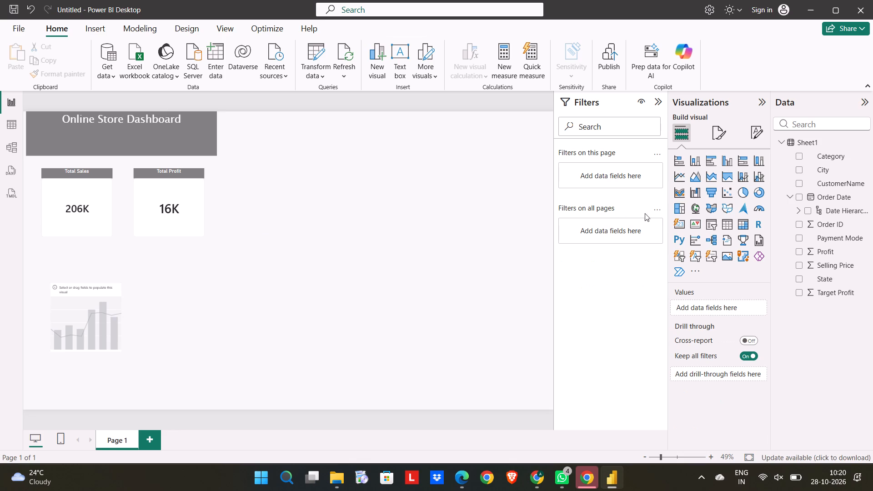
# Add an empty card beside the Total Profit card and stretch it taller, roughly in line with the existing cards.
pyautogui.click(677, 227)
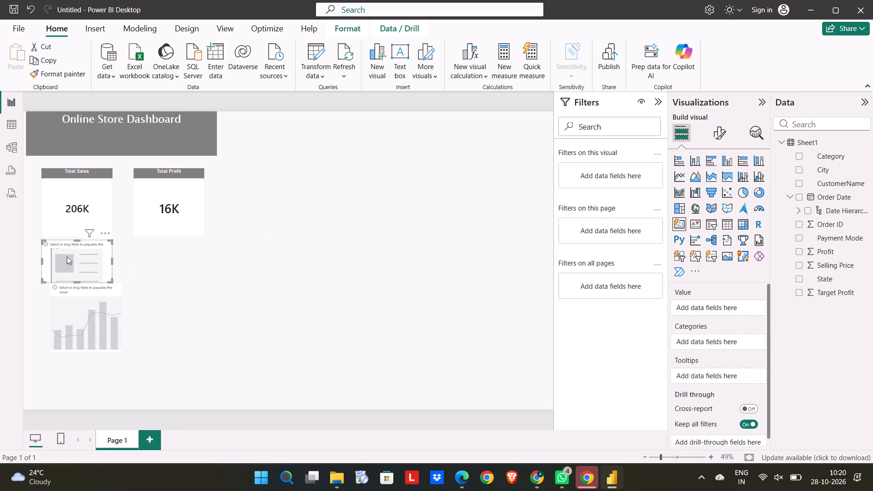
pyautogui.moveTo(74, 255); pyautogui.dragTo(263, 190)
pyautogui.click(263, 190)
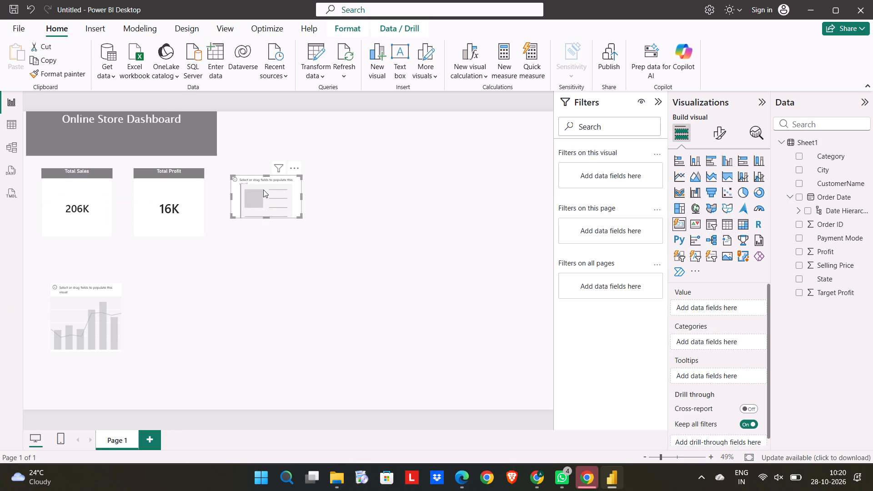
pyautogui.moveTo(262, 217); pyautogui.dragTo(260, 253)
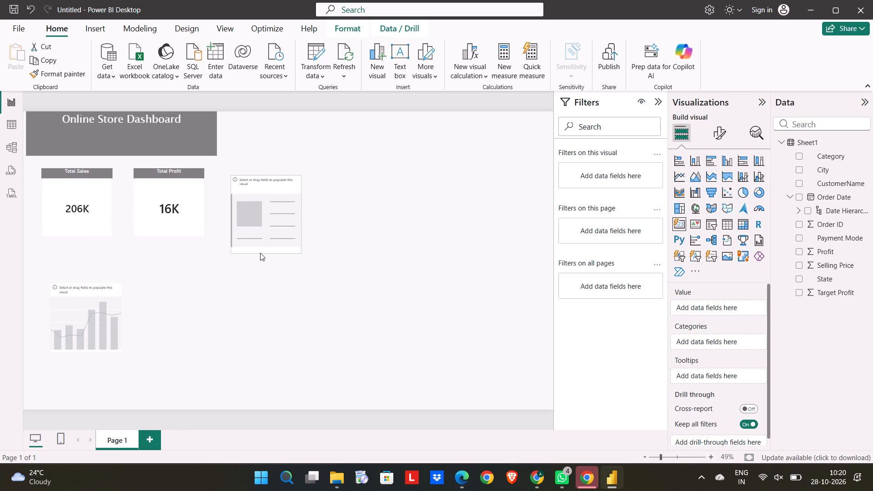
pyautogui.moveTo(260, 253); pyautogui.dragTo(260, 253)
pyautogui.moveTo(267, 231); pyautogui.dragTo(266, 218)
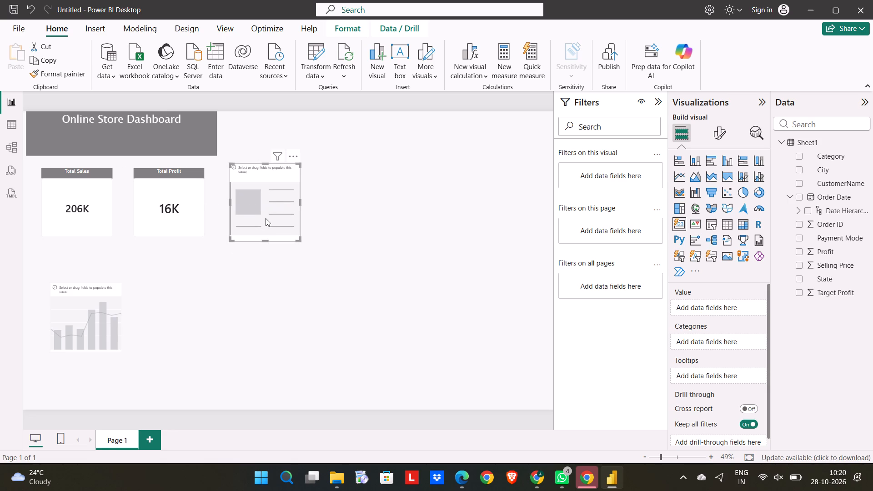
# Move the empty combination chart below the Total Profit card and enlarge it to fill the space down to the page's bottom edge.
pyautogui.moveTo(95, 336); pyautogui.dragTo(175, 326)
pyautogui.click(175, 326)
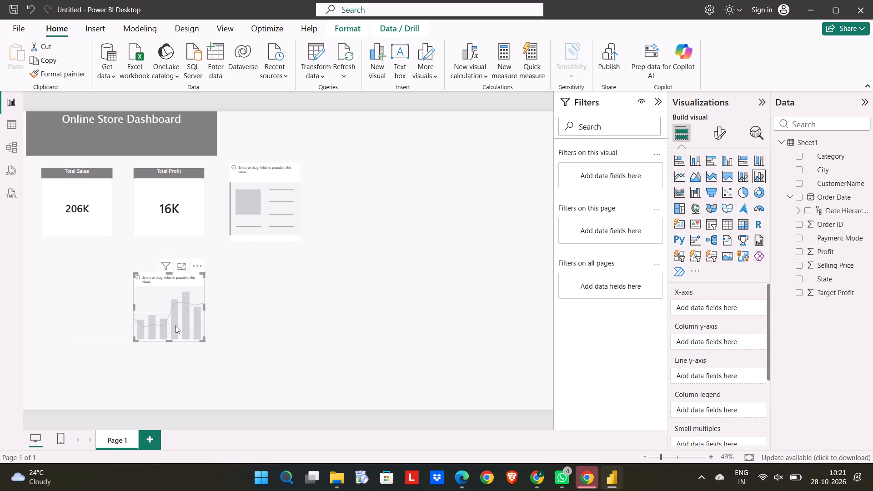
pyautogui.moveTo(202, 342); pyautogui.dragTo(241, 347)
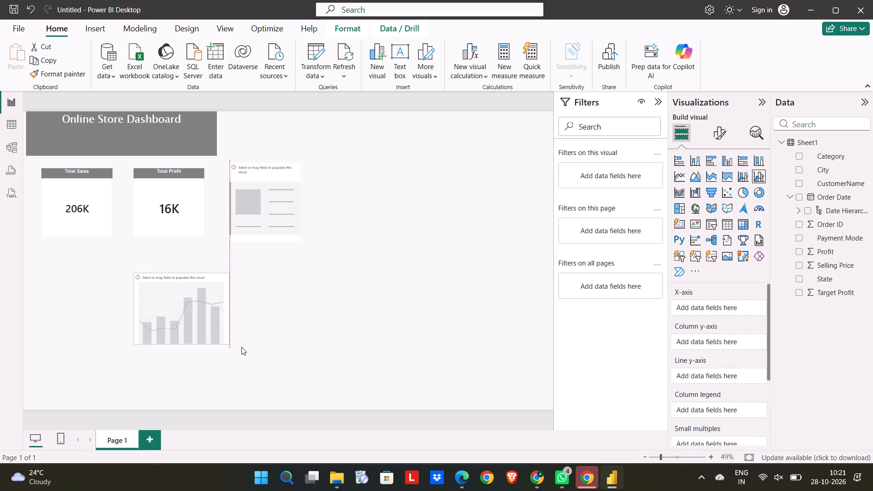
pyautogui.moveTo(241, 347); pyautogui.dragTo(348, 415)
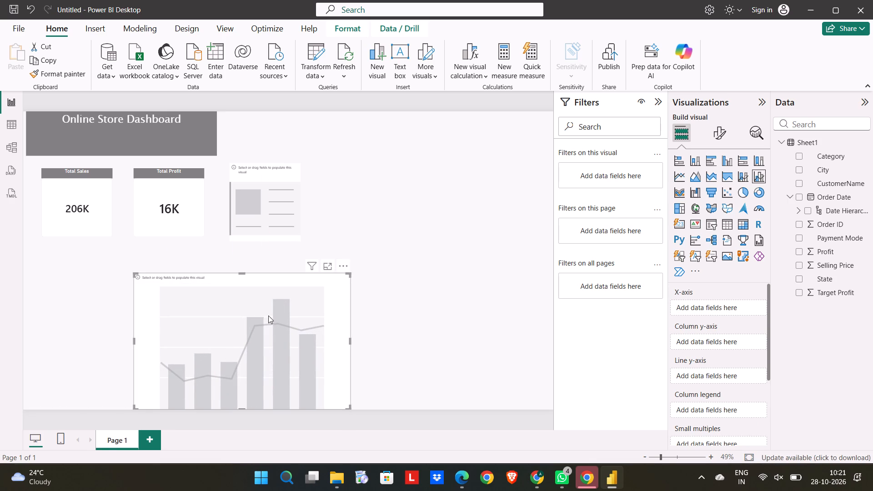
pyautogui.moveTo(242, 272); pyautogui.dragTo(239, 240)
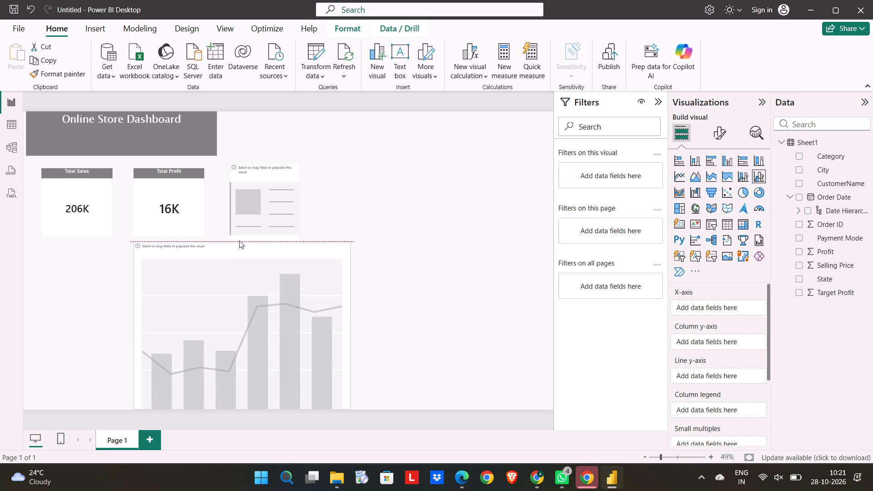
pyautogui.moveTo(239, 240); pyautogui.dragTo(240, 250)
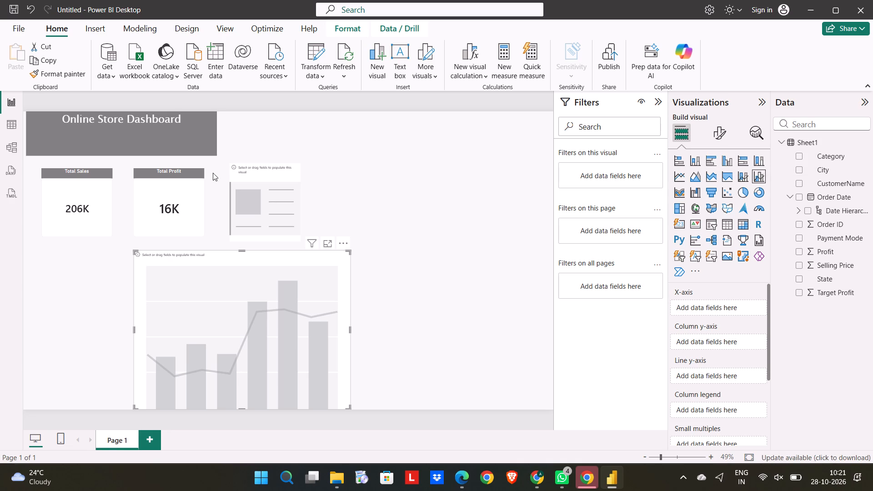
# Move the Total Profit card closer to the Total Sales card, keeping their top edges aligned.
pyautogui.click(186, 196)
pyautogui.moveTo(202, 231); pyautogui.dragTo(186, 221)
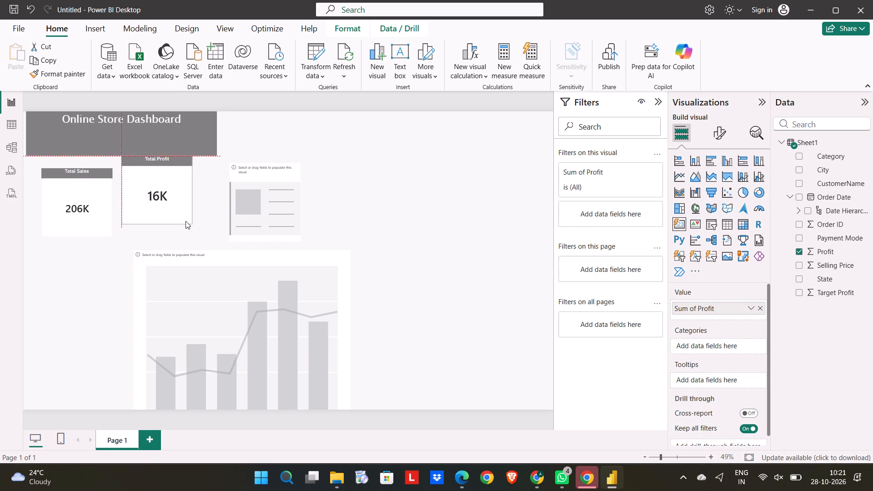
pyautogui.moveTo(186, 221); pyautogui.dragTo(192, 233)
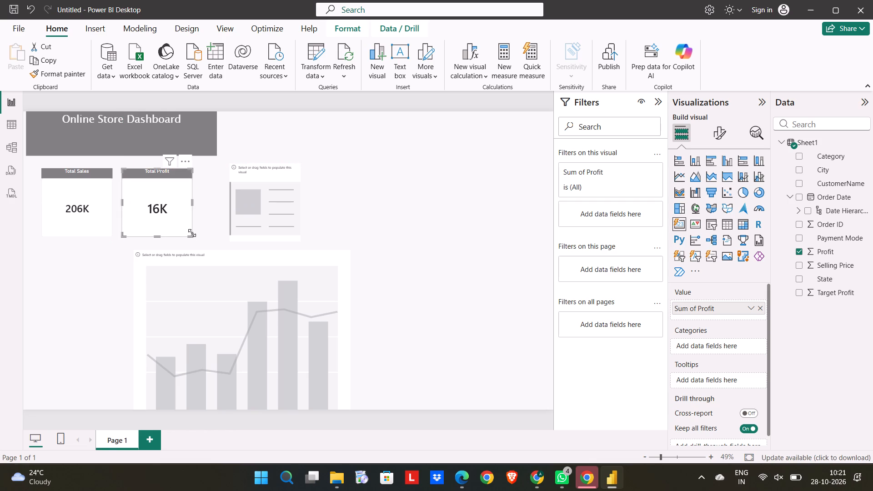
pyautogui.click(434, 236)
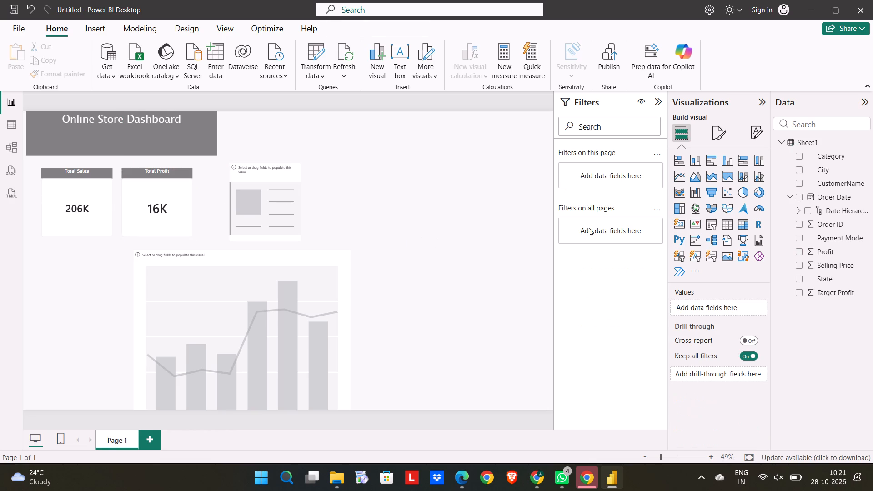
# Expand the Order Date field's date hierarchy down to Year, Quarter, Month and Day.
pyautogui.click(787, 200)
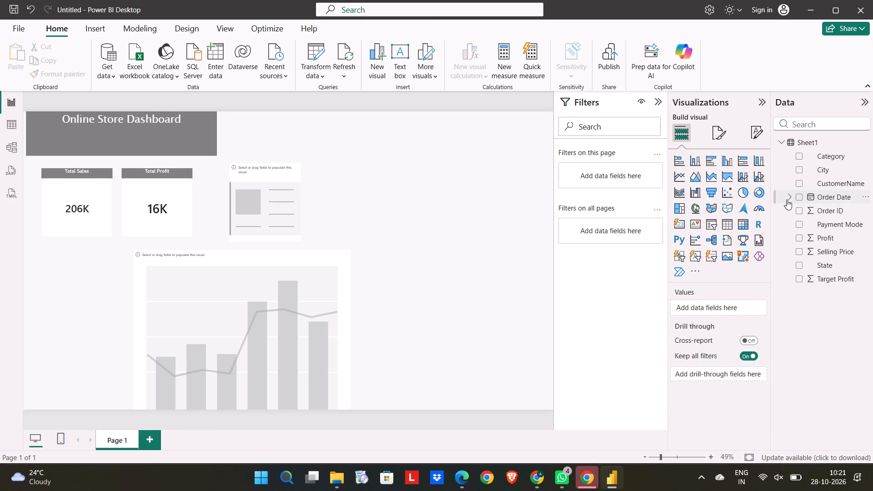
pyautogui.click(787, 200)
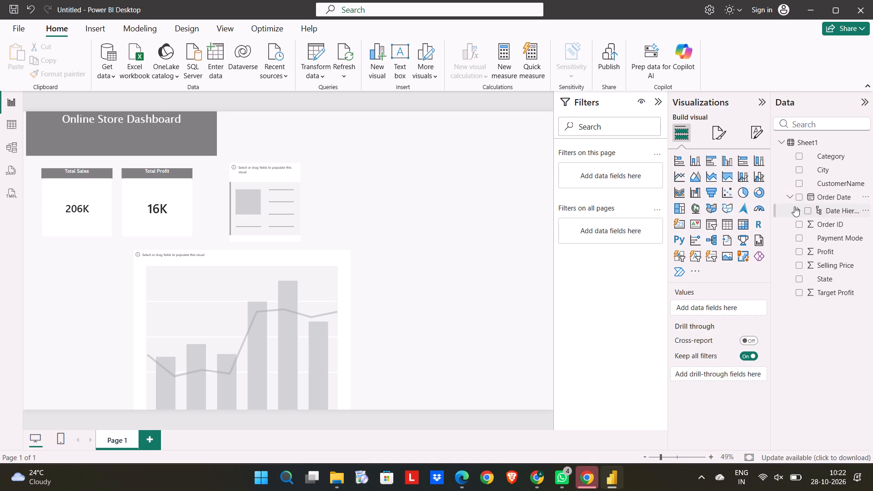
pyautogui.click(798, 212)
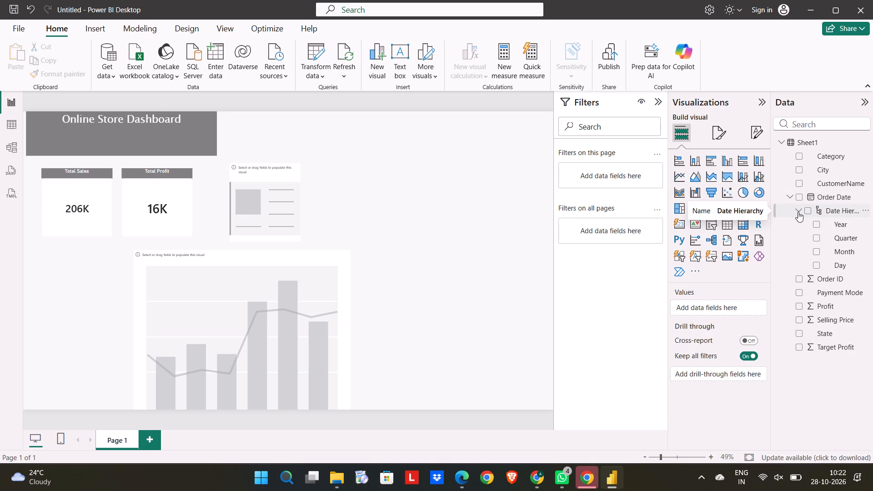
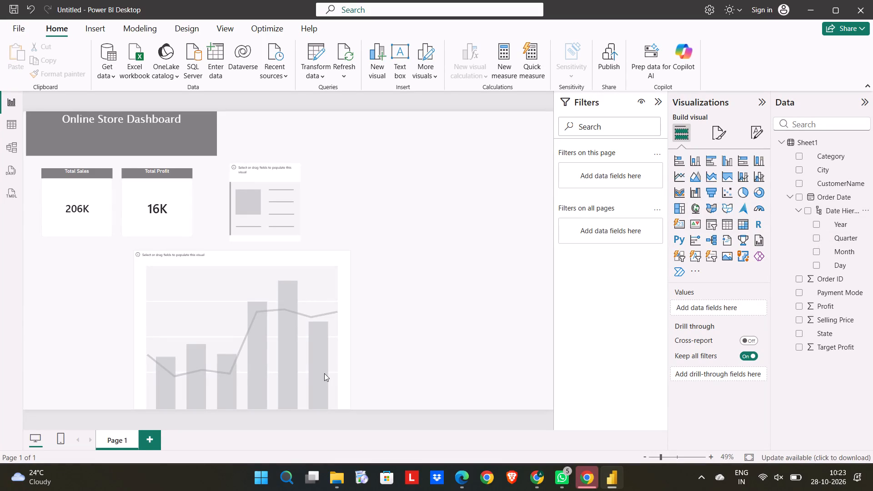
# Put the Quarter level of Order Date on the x-axis of the empty combination chart.
pyautogui.click(299, 359)
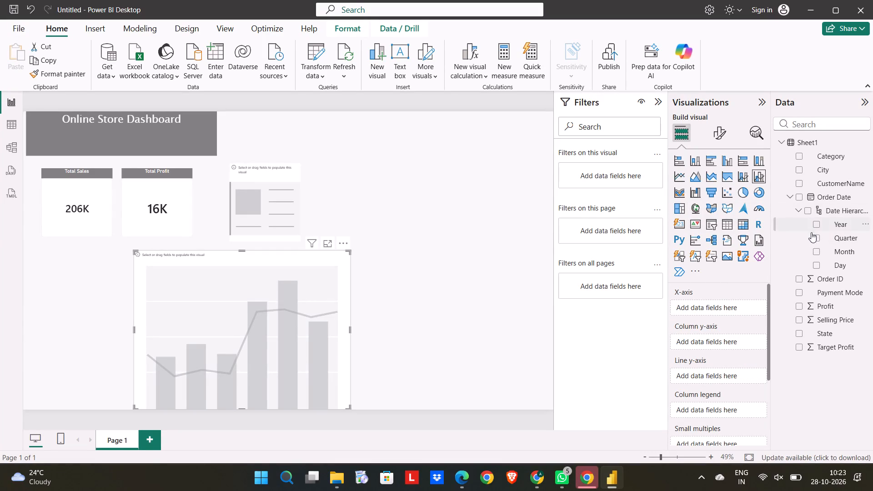
pyautogui.moveTo(817, 239); pyautogui.dragTo(712, 313)
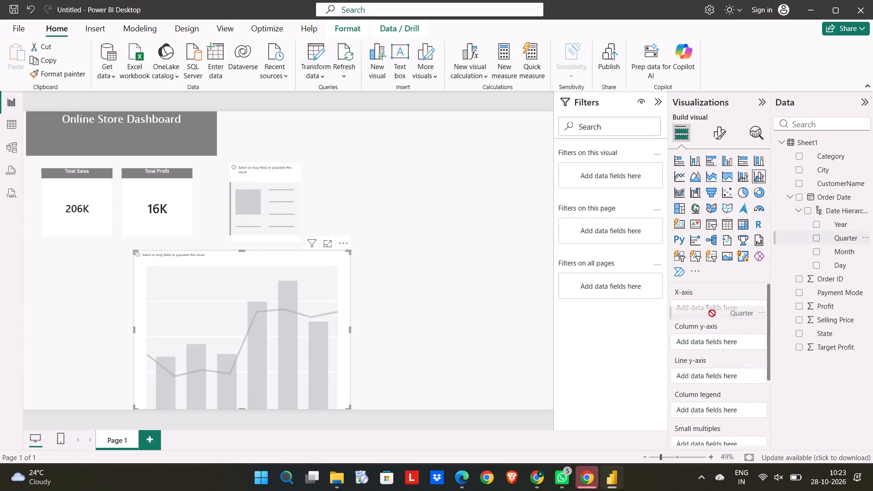
pyautogui.moveTo(712, 313); pyautogui.dragTo(705, 310)
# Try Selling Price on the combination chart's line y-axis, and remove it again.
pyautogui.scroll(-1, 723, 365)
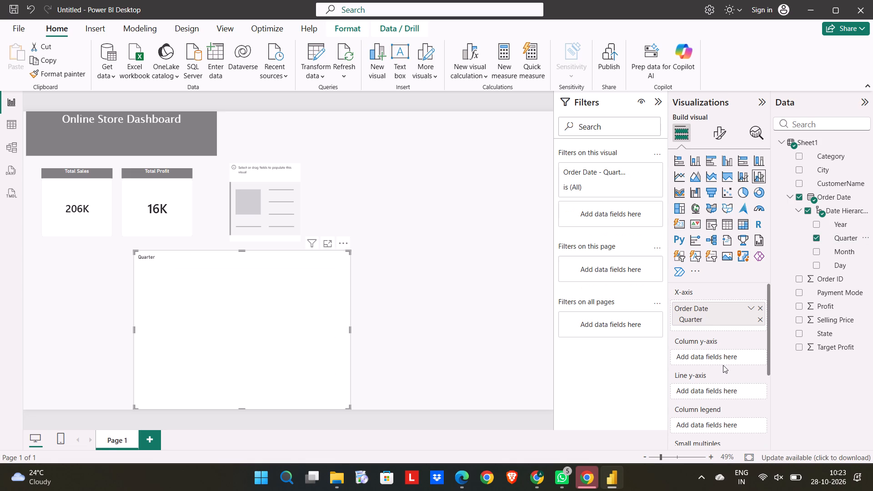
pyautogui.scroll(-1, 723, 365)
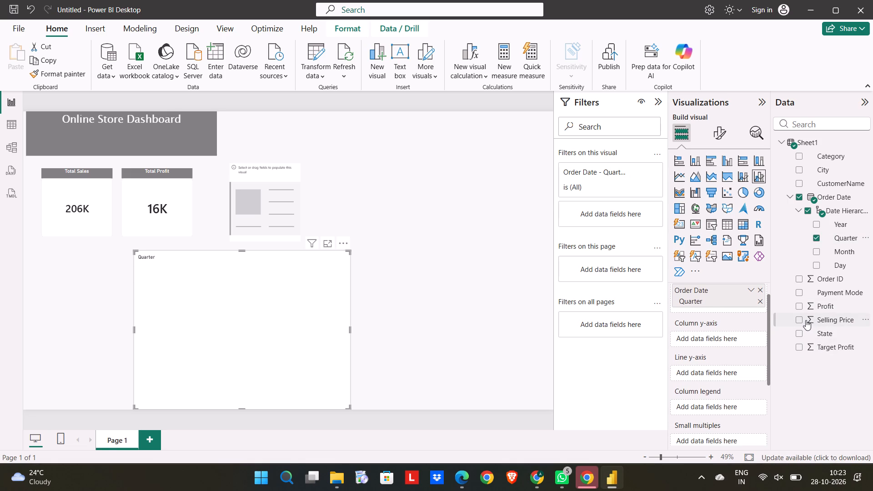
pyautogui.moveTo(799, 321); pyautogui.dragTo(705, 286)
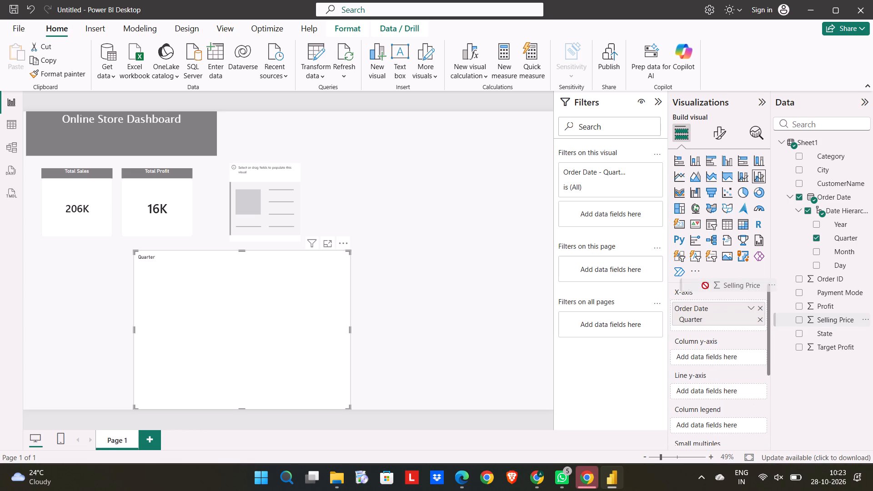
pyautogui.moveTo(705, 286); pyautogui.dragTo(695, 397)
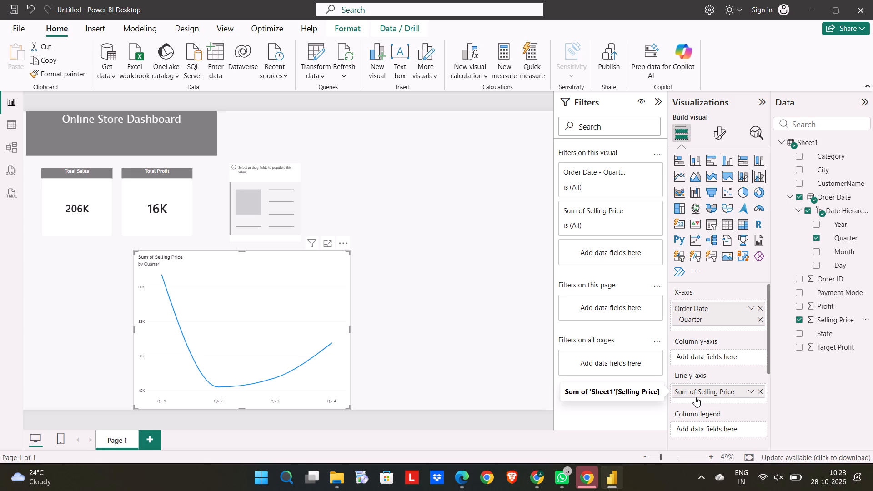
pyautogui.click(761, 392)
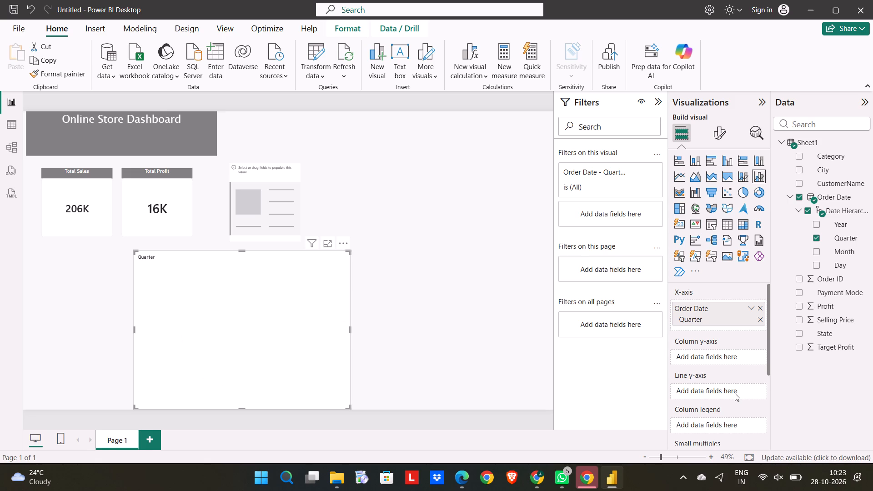
# Plot Selling Price on the combination chart's column y-axis and Profit on its line y-axis.
pyautogui.scroll(-1, 735, 393)
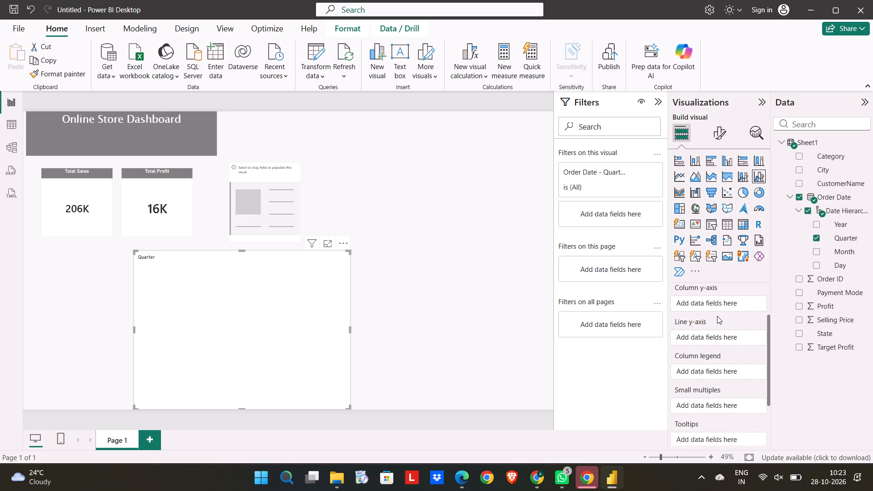
pyautogui.scroll(2, 717, 316)
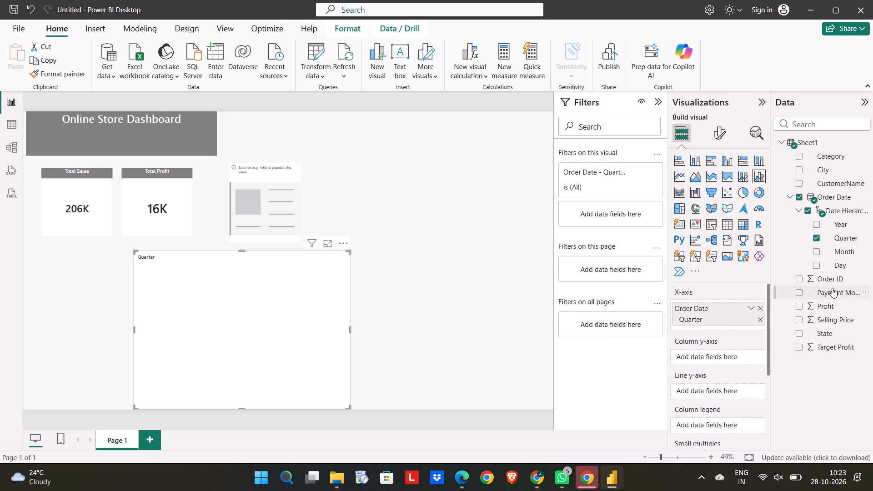
pyautogui.moveTo(803, 316); pyautogui.dragTo(762, 346)
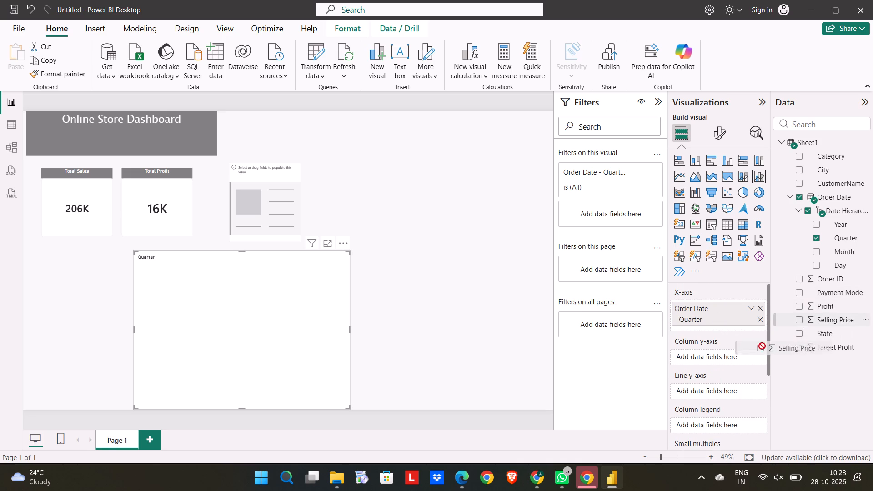
pyautogui.moveTo(762, 346); pyautogui.dragTo(702, 396)
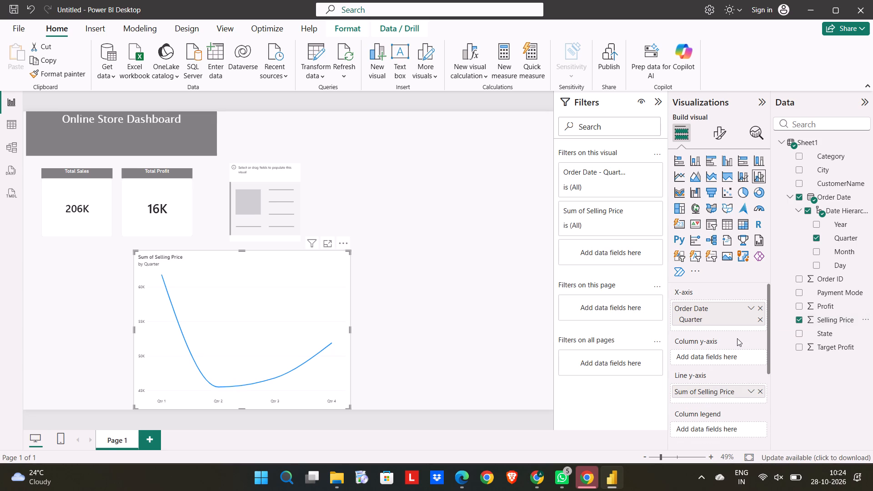
pyautogui.scroll(-1, 737, 338)
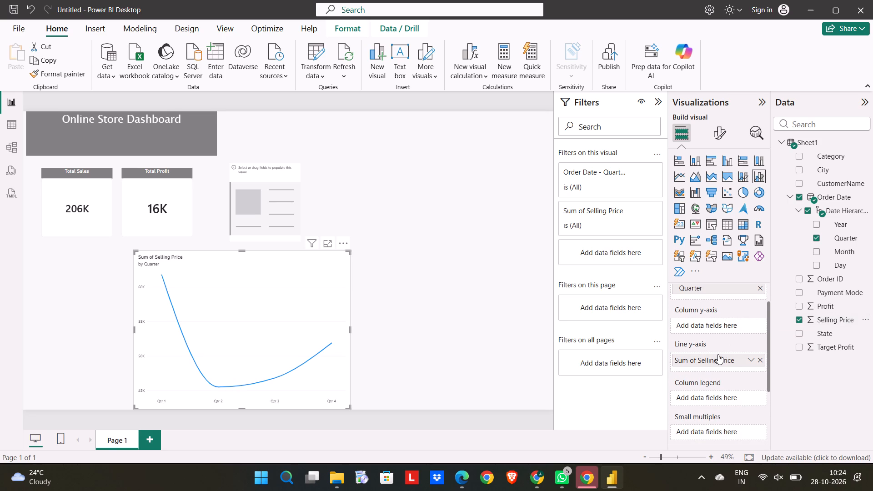
pyautogui.moveTo(709, 358); pyautogui.dragTo(719, 321)
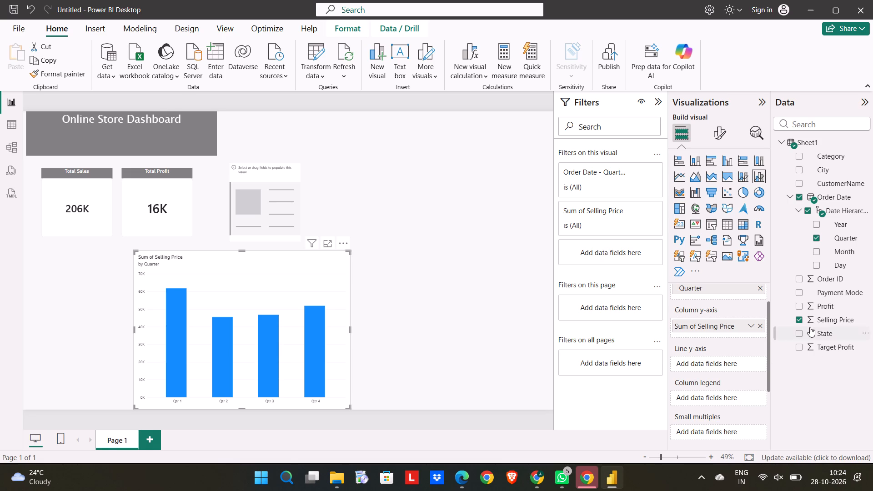
pyautogui.moveTo(820, 309); pyautogui.dragTo(711, 372)
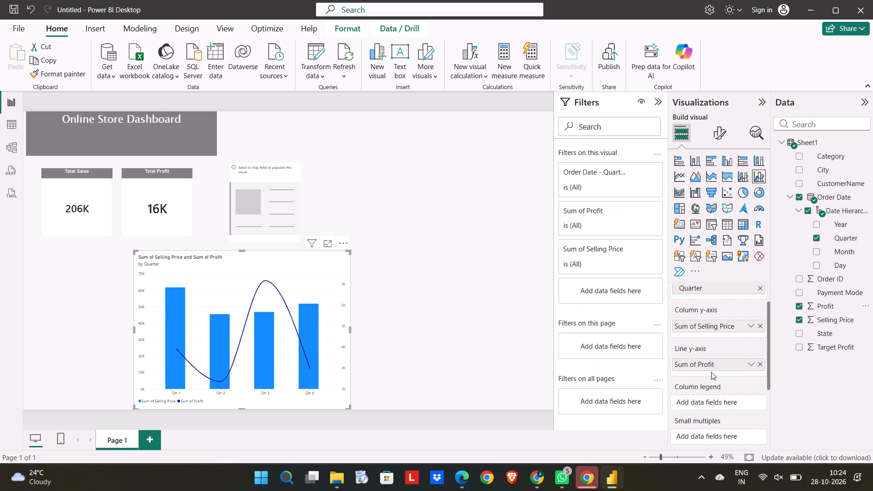
pyautogui.scroll(2, 715, 350)
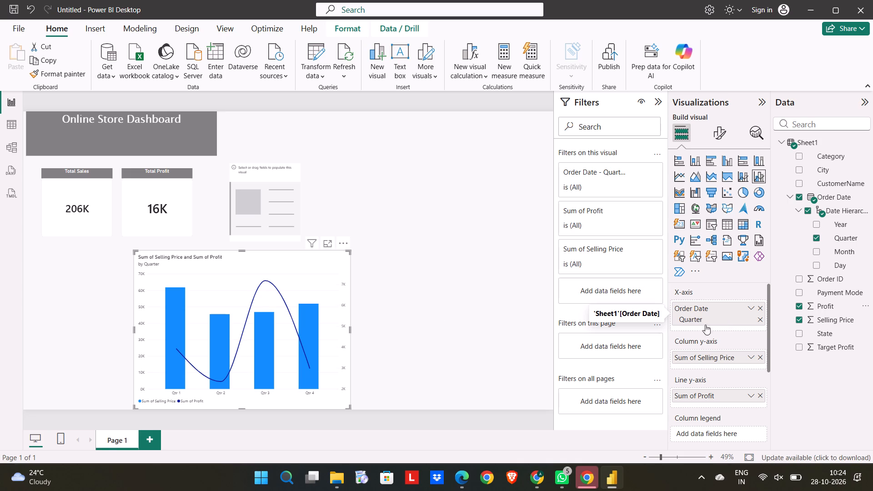
# Fill the empty card beside the Total Profit card with Order ID as its value.
pyautogui.click(263, 177)
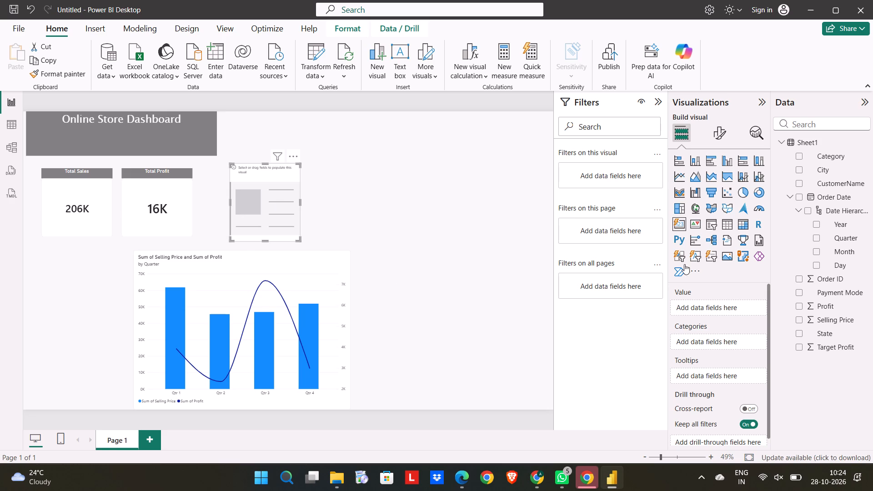
pyautogui.scroll(-3, 704, 353)
pyautogui.scroll(3, 704, 353)
pyautogui.moveTo(823, 276); pyautogui.dragTo(715, 312)
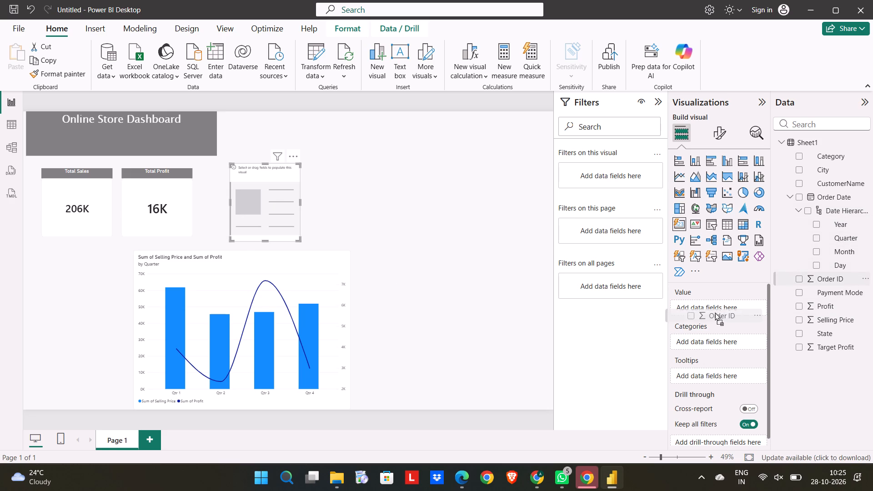
pyautogui.moveTo(715, 312); pyautogui.dragTo(717, 302)
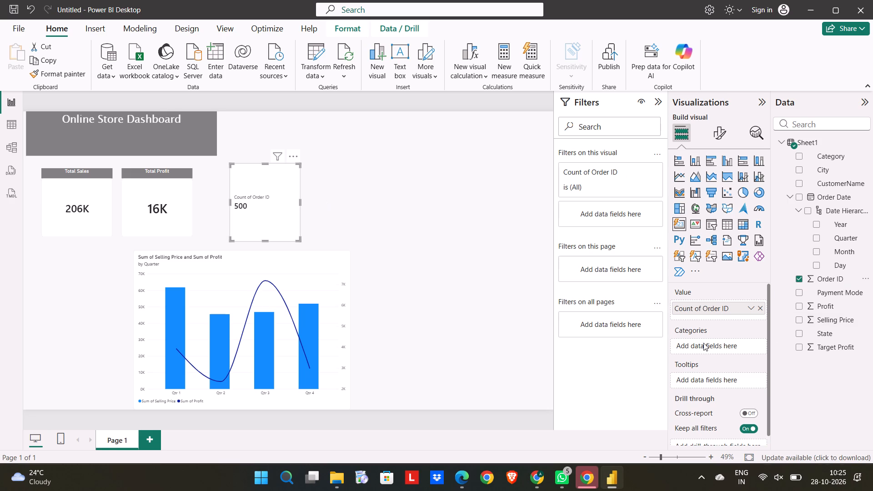
# Turn off the callout label on the Order ID card.
pyautogui.click(716, 130)
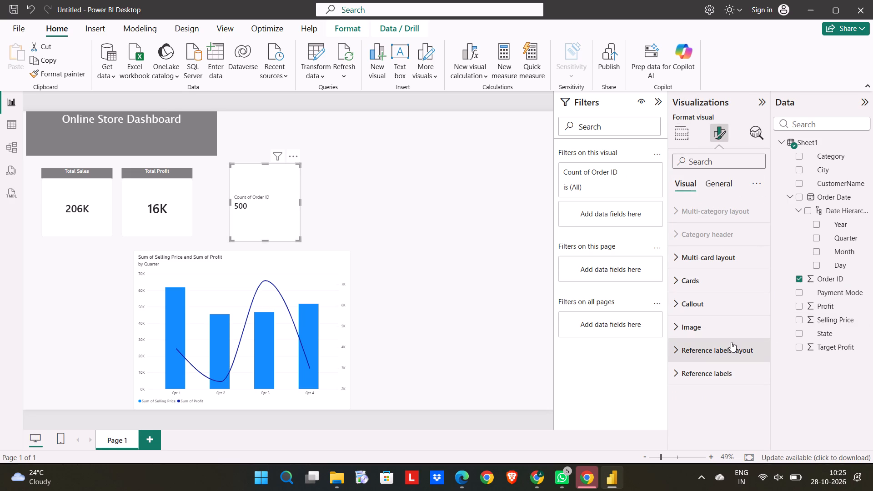
pyautogui.click(742, 296)
pyautogui.scroll(-3, 742, 296)
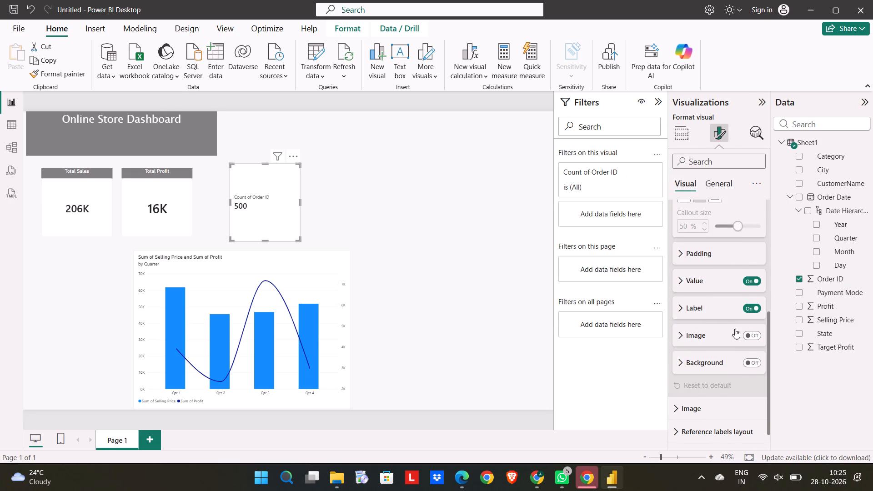
pyautogui.click(757, 311)
# Centre the Order ID card's callout value and set its font size to 32.
pyautogui.click(707, 277)
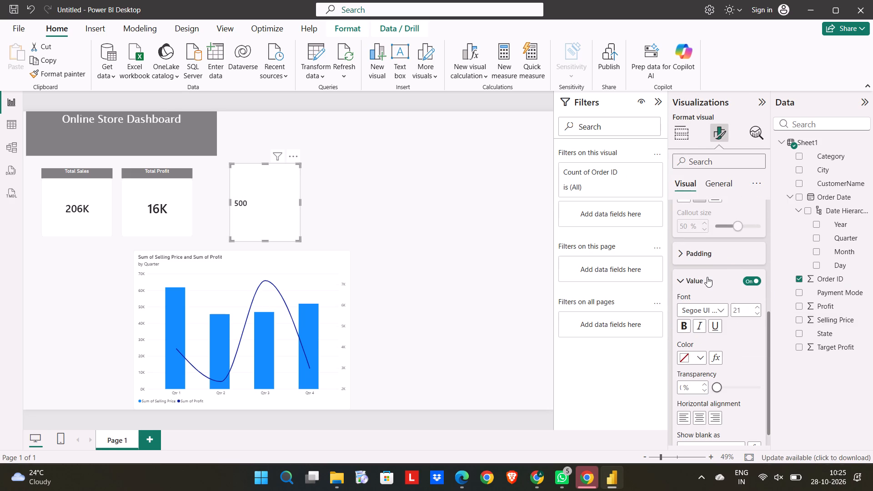
pyautogui.click(701, 413)
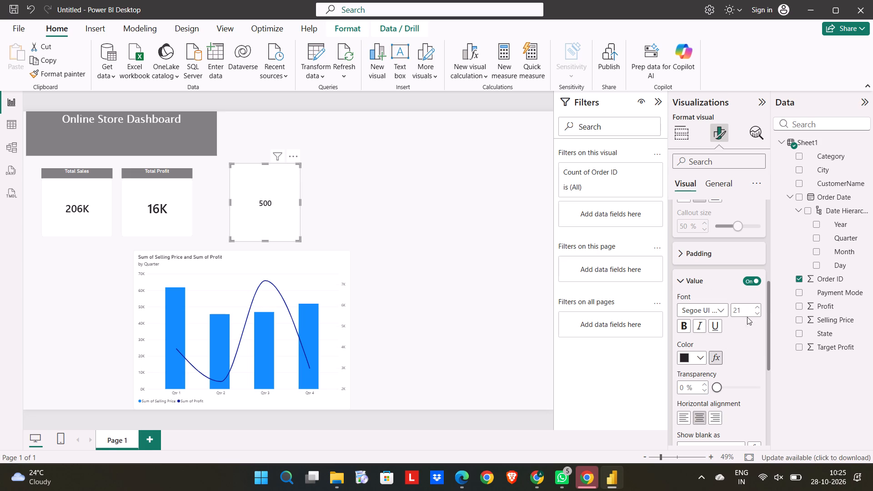
pyautogui.tripleClick(760, 304)
pyautogui.tripleClick(760, 304)
pyautogui.tripleClick(760, 304)
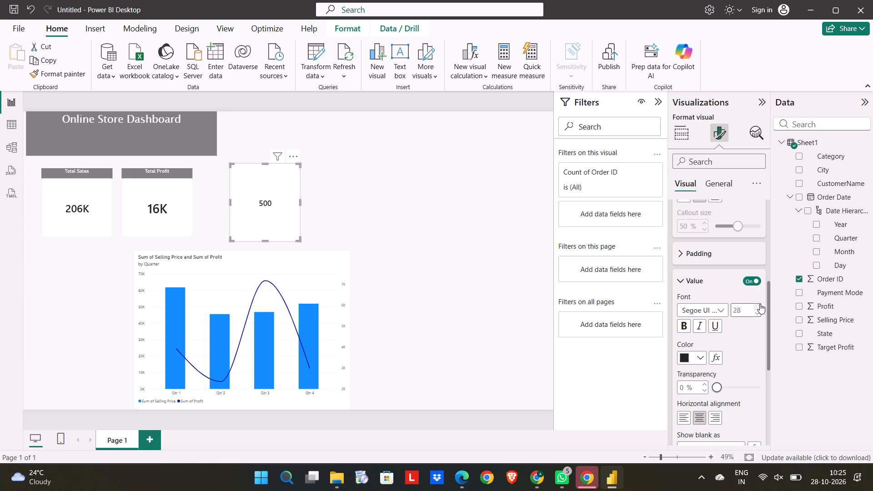
pyautogui.doubleClick(760, 304)
# Turn on the Order ID card's title and set its text to "Total Orders".
pyautogui.scroll(3, 699, 309)
pyautogui.click(712, 189)
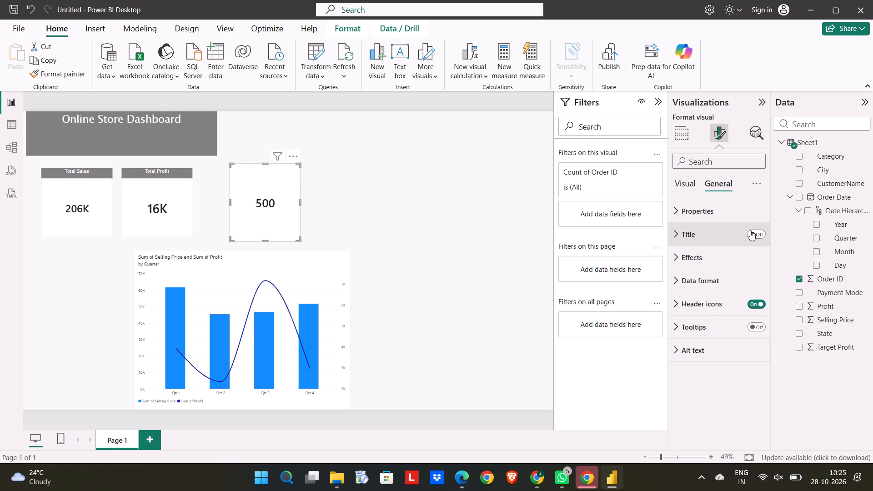
pyautogui.click(750, 230)
pyautogui.click(719, 243)
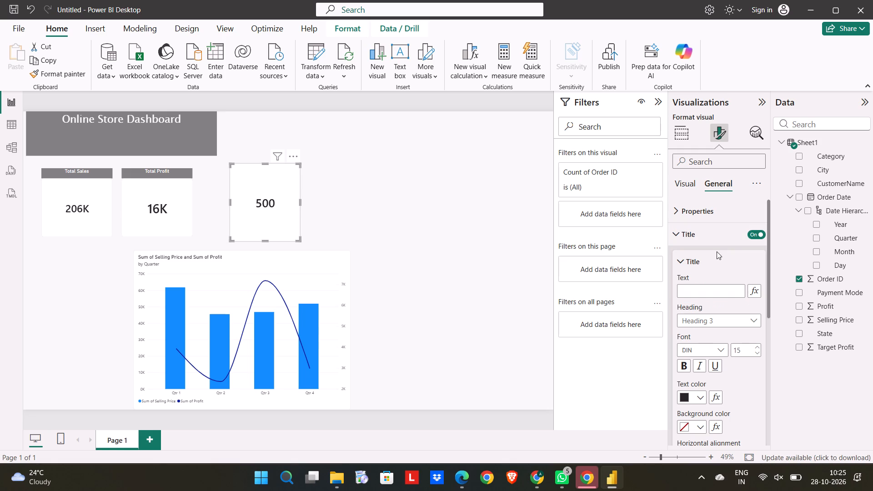
pyautogui.click(711, 291)
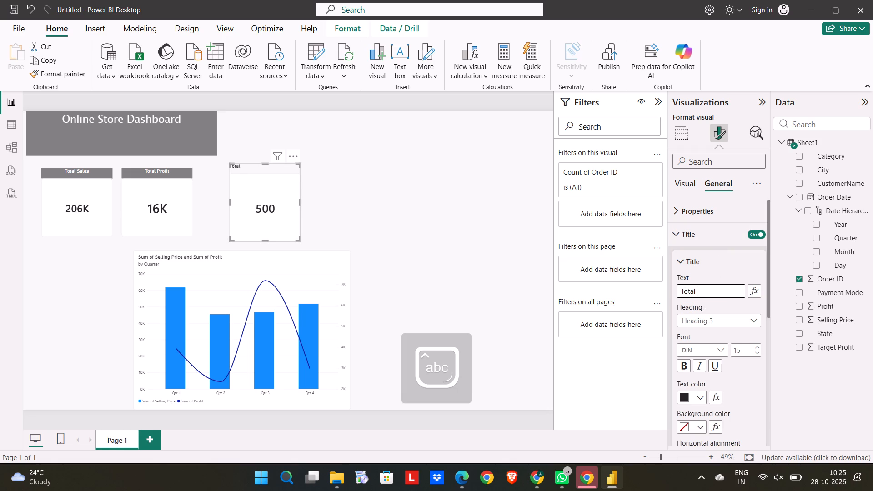
pyautogui.write('rder')
pyautogui.press('s')
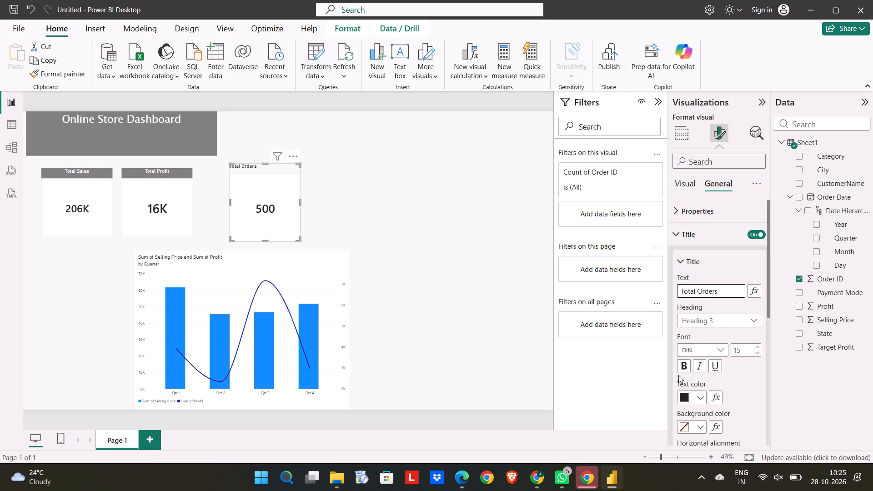
# Give the Total Orders title white text on the same medium grey background as the other card titles.
pyautogui.click(694, 398)
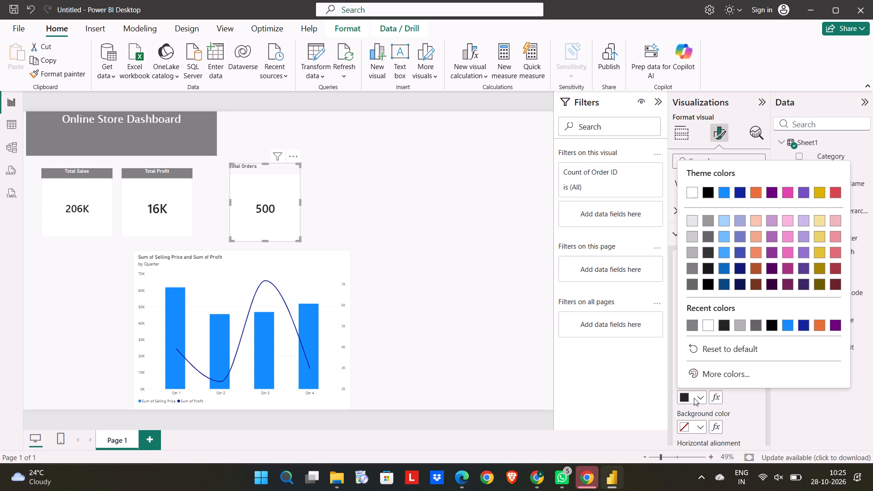
pyautogui.click(703, 329)
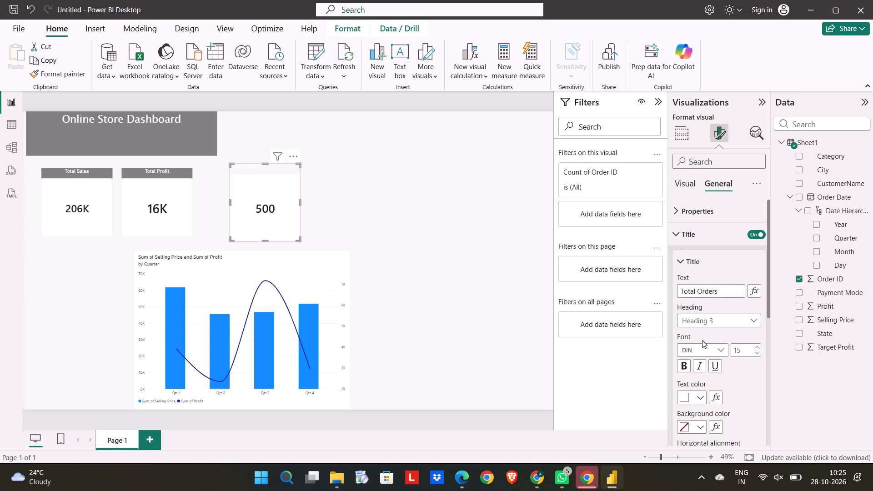
pyautogui.scroll(-1, 695, 433)
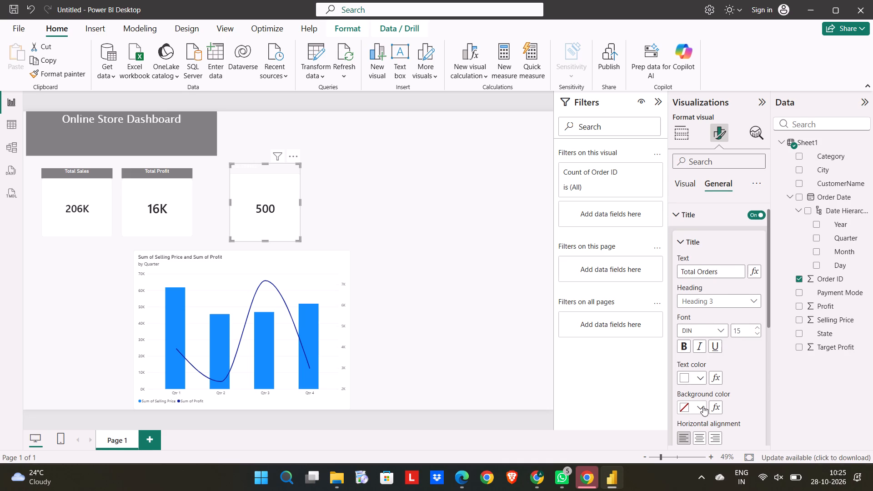
pyautogui.click(703, 406)
pyautogui.click(698, 253)
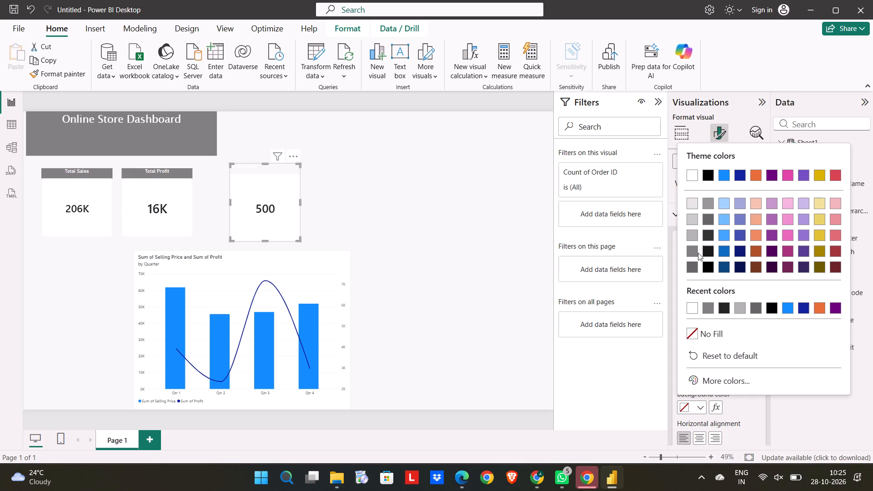
pyautogui.click(696, 252)
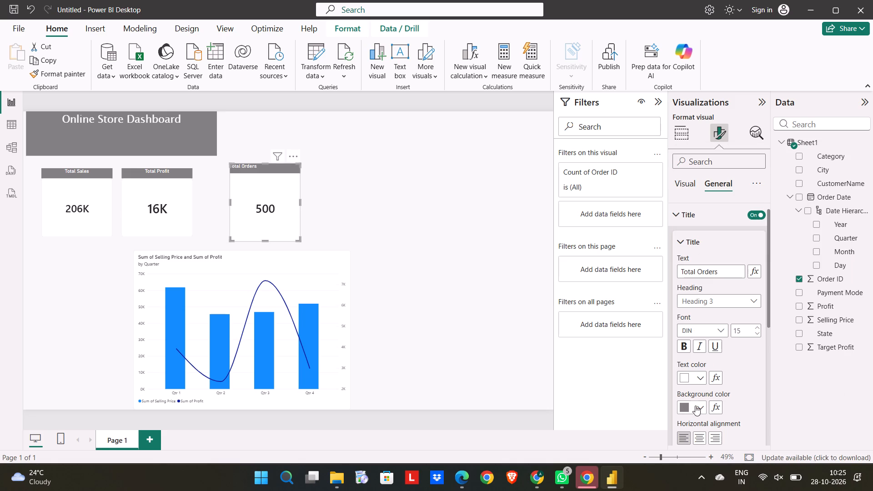
# Centre the title text of the Total Orders card.
pyautogui.click(700, 439)
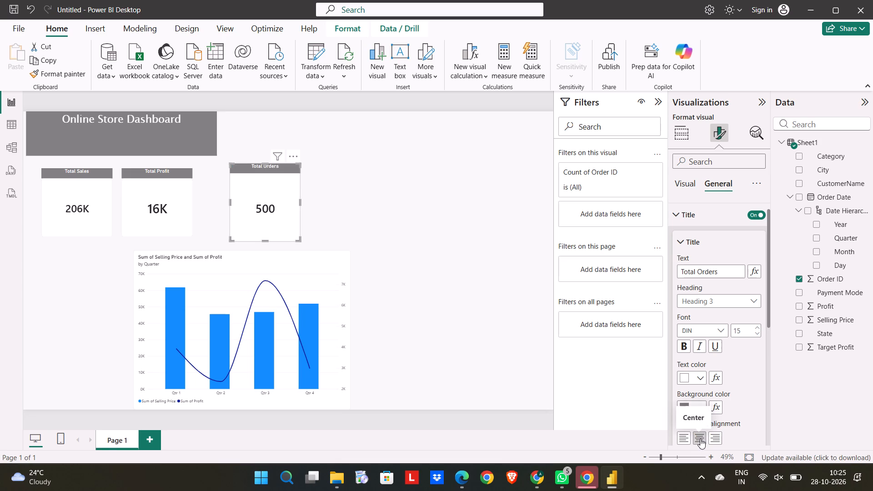
pyautogui.click(543, 332)
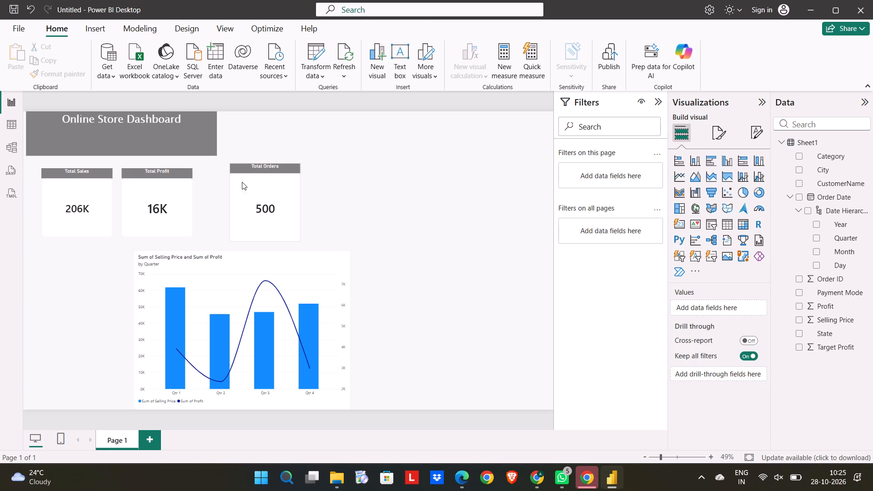
# Shrink the Total Orders card and move it closer to the Total Profit card, aligning its top edge with the other cards.
pyautogui.click(246, 182)
pyautogui.click(246, 182)
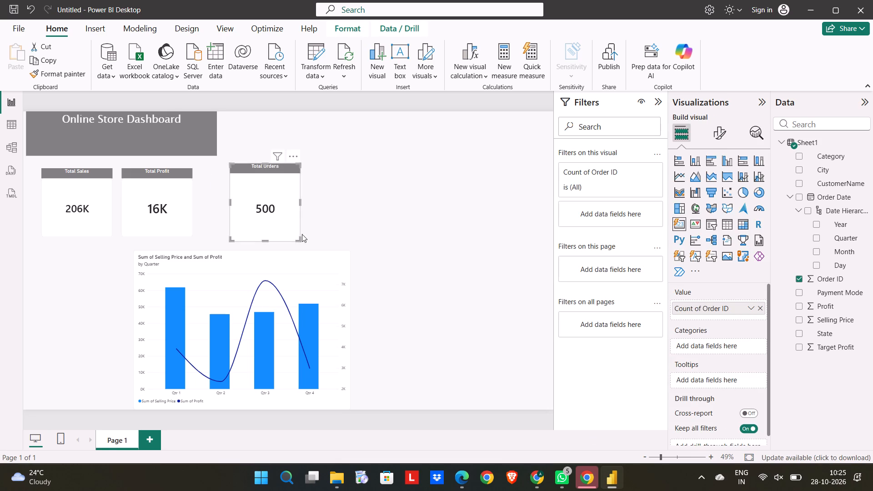
pyautogui.moveTo(298, 240); pyautogui.dragTo(269, 216)
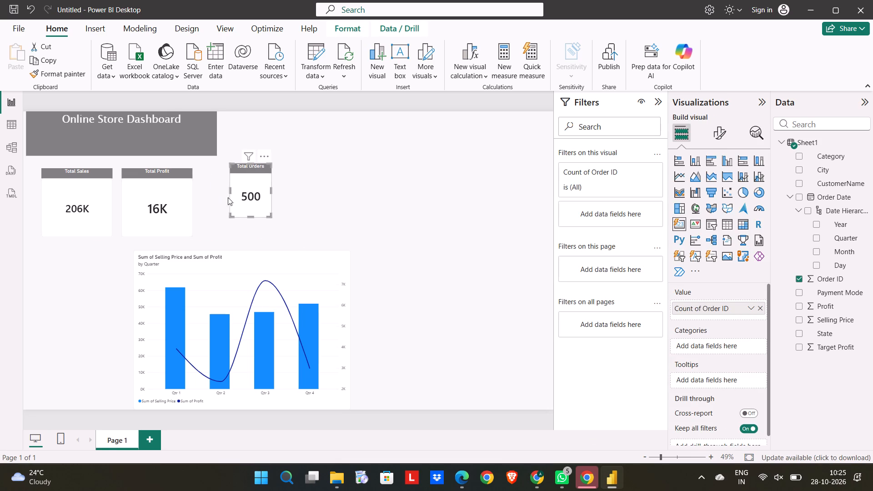
pyautogui.moveTo(241, 190); pyautogui.dragTo(226, 199)
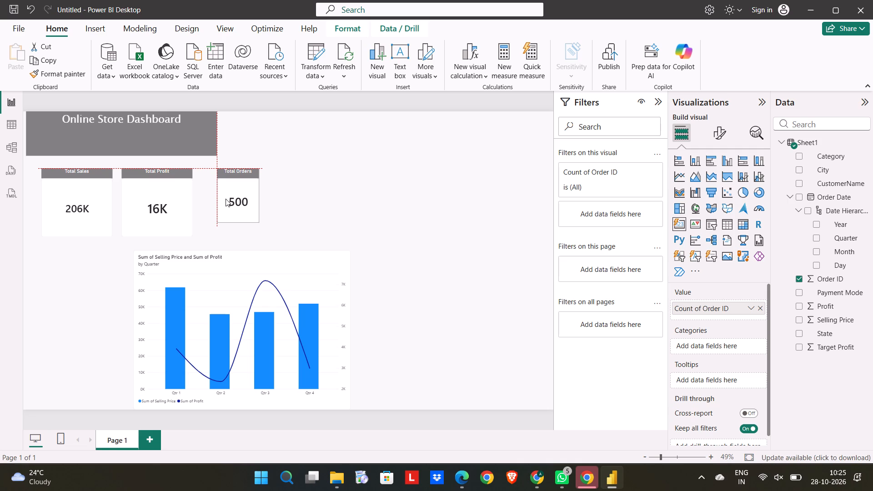
# Recolour all columns of the quarterly sales and profit chart, trying a medium purple before choosing the red theme colour.
pyautogui.click(234, 282)
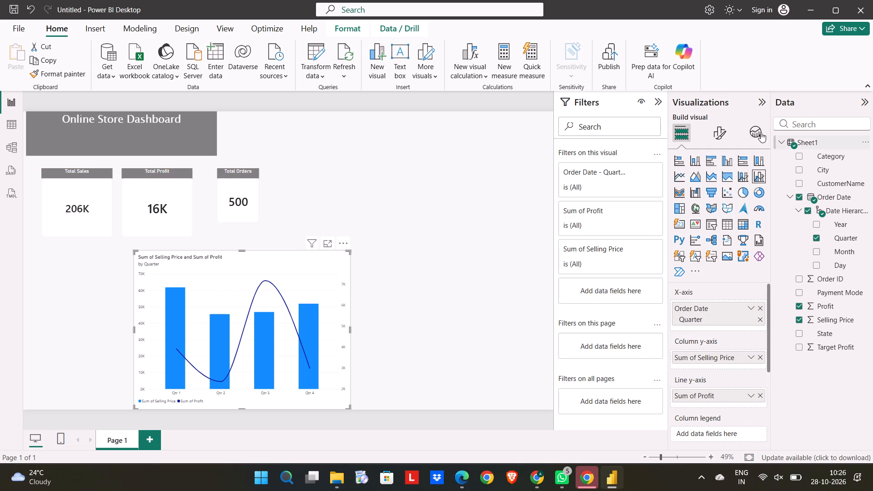
pyautogui.click(723, 134)
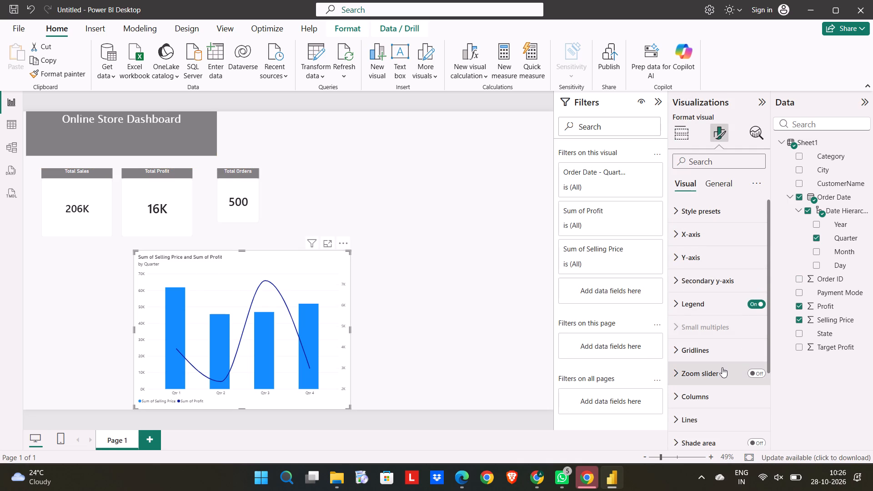
pyautogui.scroll(-3, 722, 367)
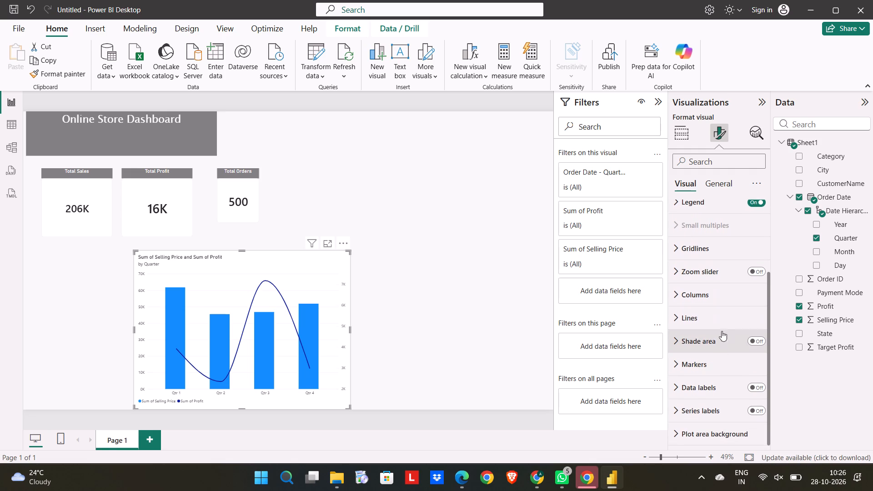
pyautogui.click(725, 295)
pyautogui.click(683, 411)
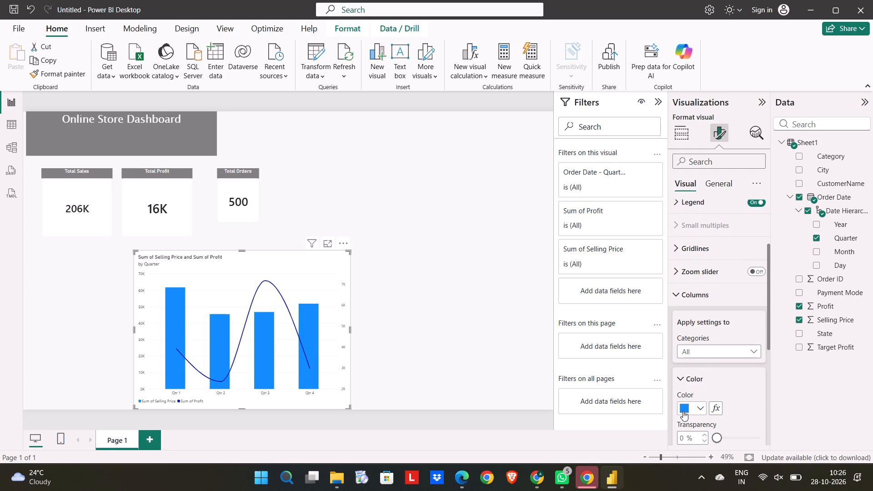
pyautogui.click(806, 261)
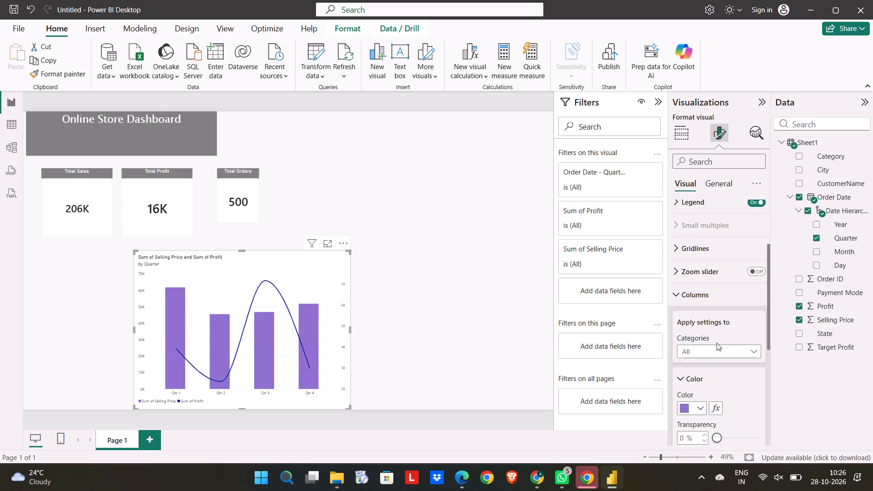
pyautogui.click(682, 406)
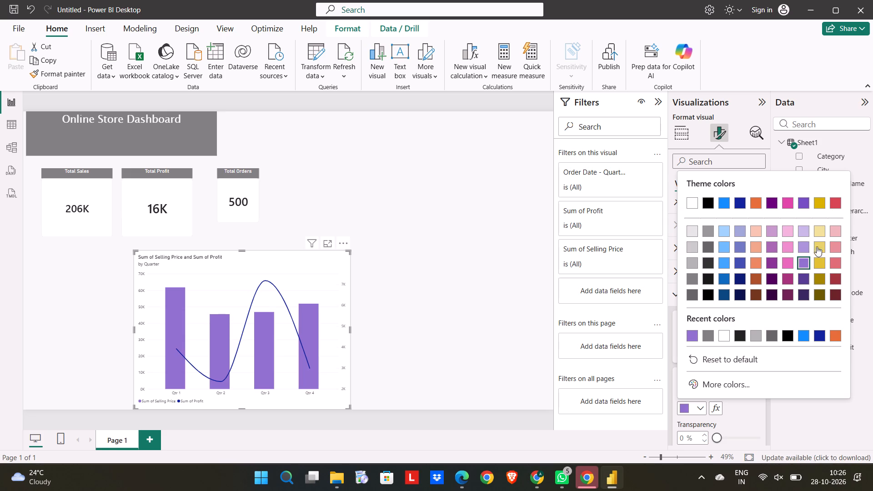
pyautogui.click(835, 200)
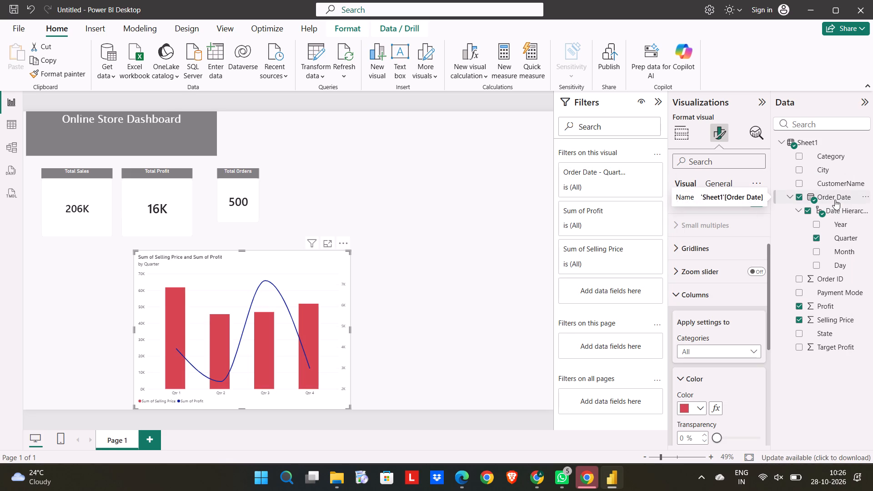
# Examine the line settings and the other visual formatting options of the quarterly sales and profit chart.
pyautogui.scroll(-2, 712, 388)
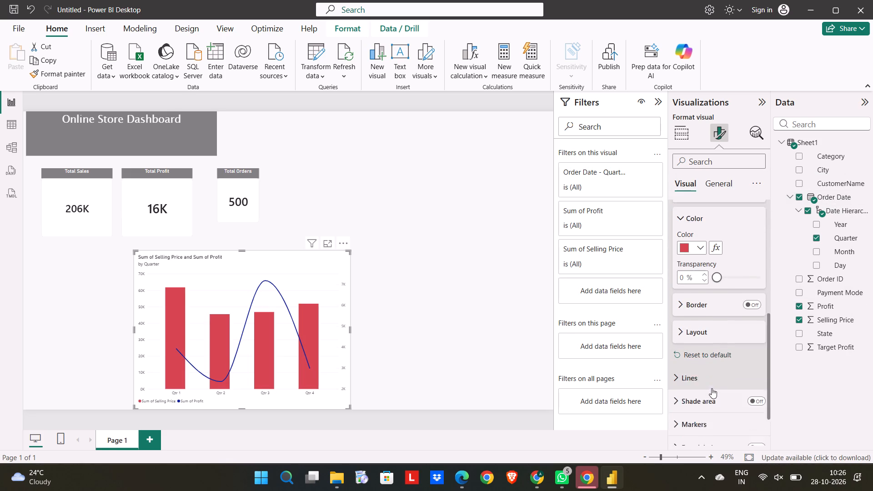
pyautogui.scroll(-1, 712, 388)
pyautogui.click(718, 366)
pyautogui.scroll(-2, 718, 366)
pyautogui.scroll(-2, 716, 407)
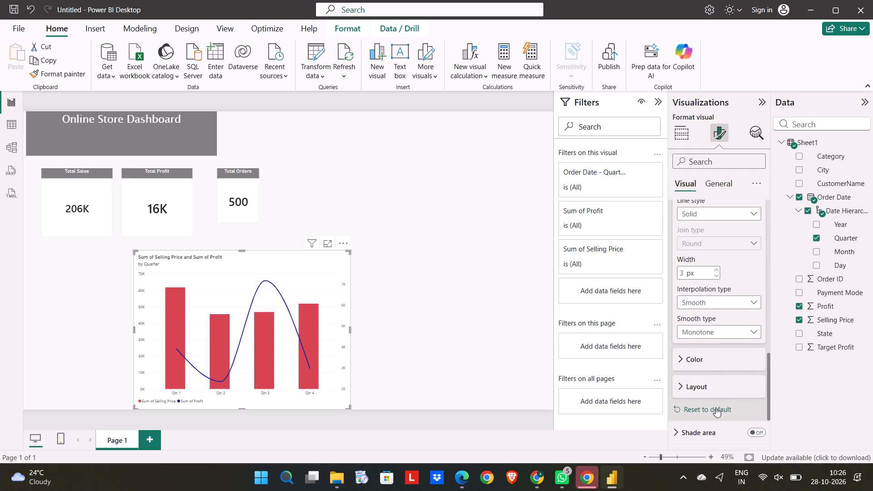
pyautogui.scroll(-2, 716, 407)
pyautogui.scroll(8, 716, 407)
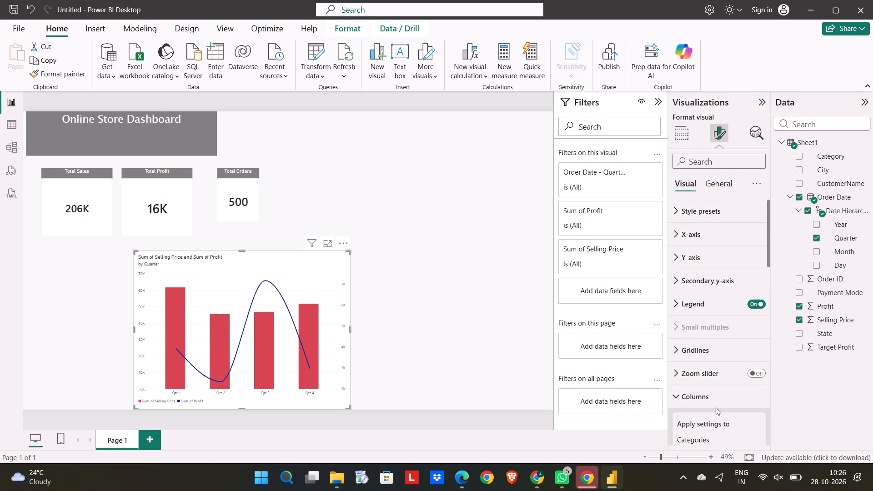
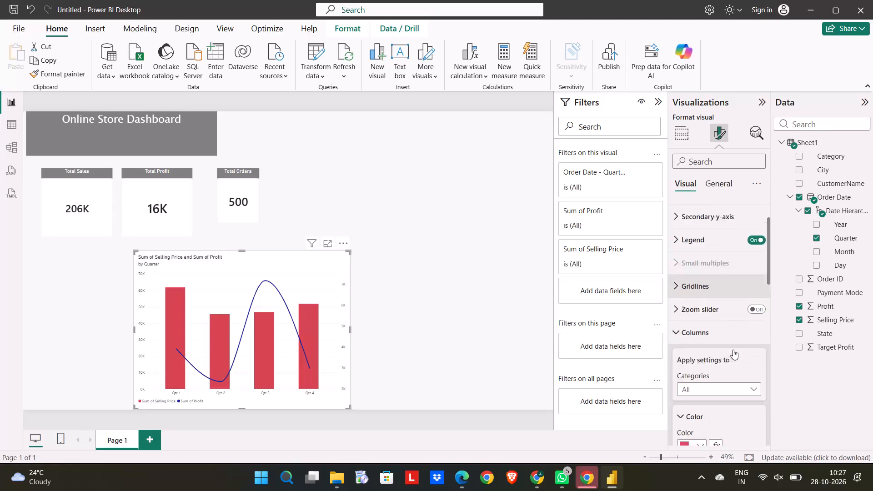
# Turn on markers for all categories on the profit line of the quarterly sales and profit chart.
pyautogui.scroll(-4, 733, 350)
pyautogui.click(712, 374)
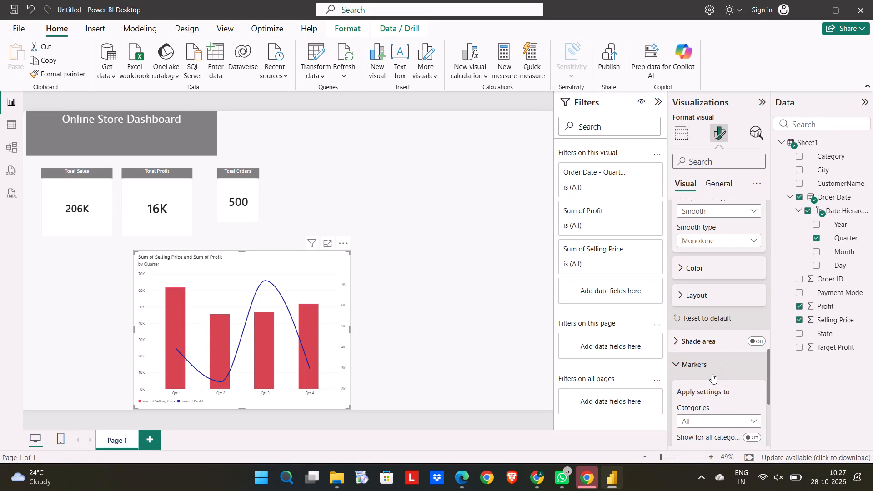
pyautogui.scroll(-1, 729, 413)
pyautogui.click(748, 388)
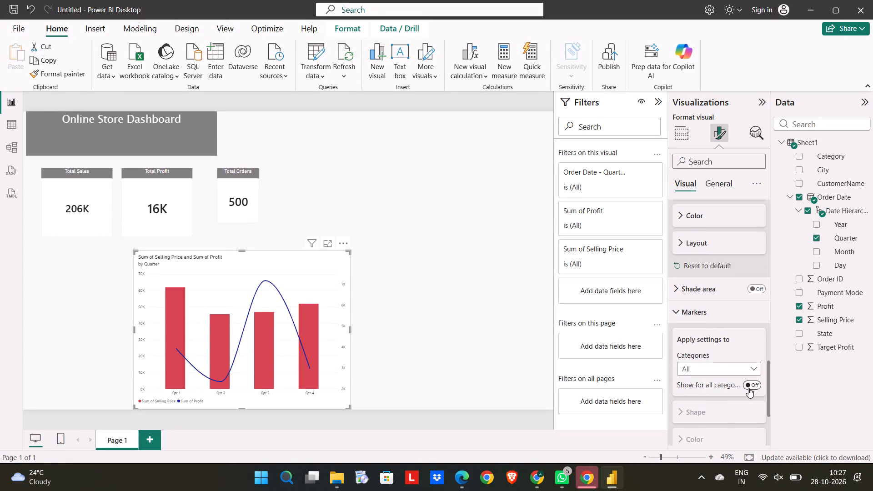
pyautogui.scroll(-1, 723, 415)
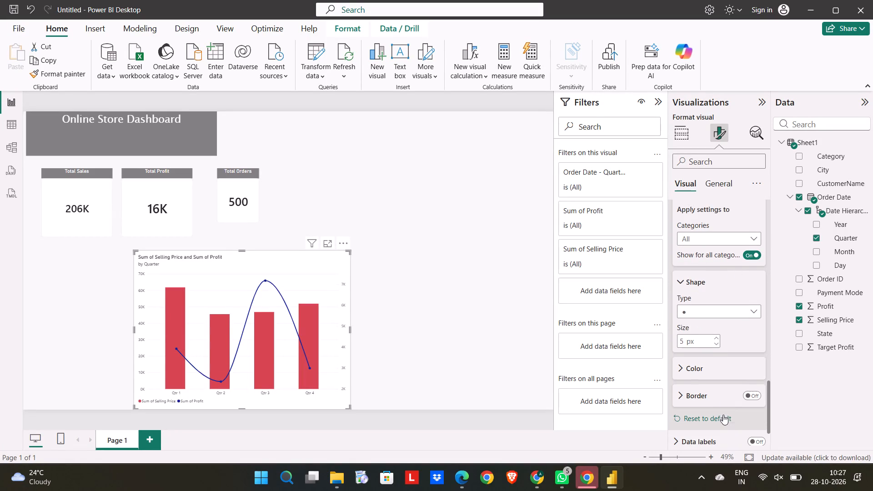
pyautogui.scroll(-1, 723, 415)
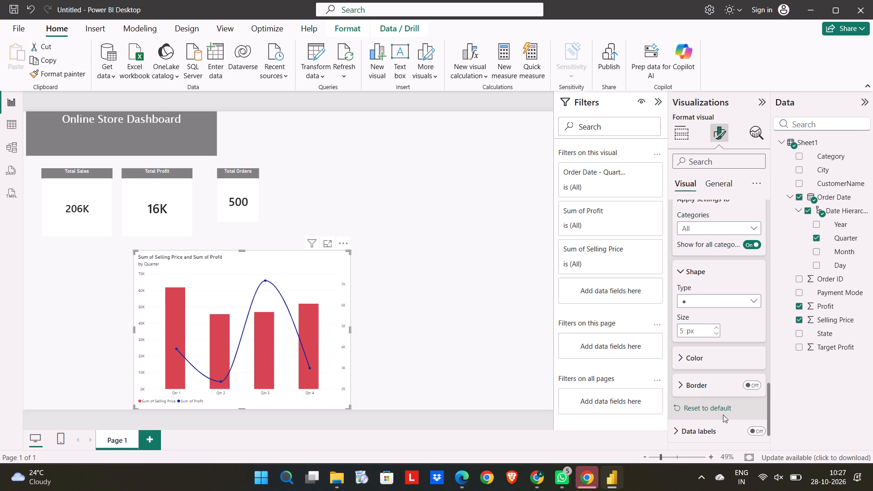
pyautogui.scroll(-4, 707, 368)
pyautogui.scroll(1, 707, 368)
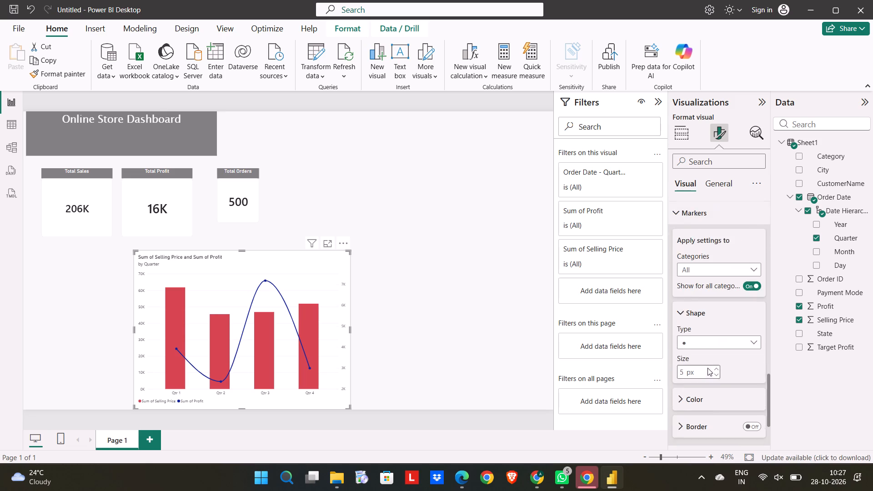
# Change the interpolation type of the quarterly chart's profit line to Linear, keeping the line style Solid, and deselect the chart.
pyautogui.scroll(4, 707, 368)
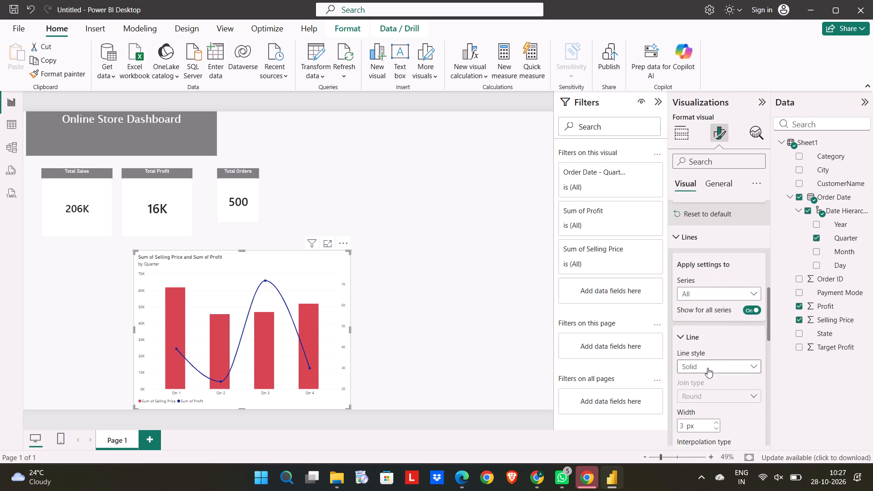
pyautogui.scroll(2, 707, 368)
pyautogui.click(707, 368)
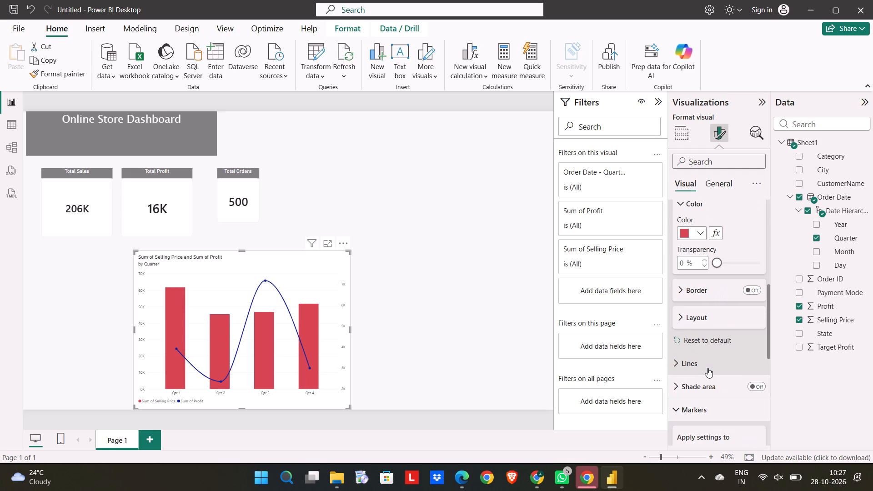
pyautogui.scroll(2, 722, 283)
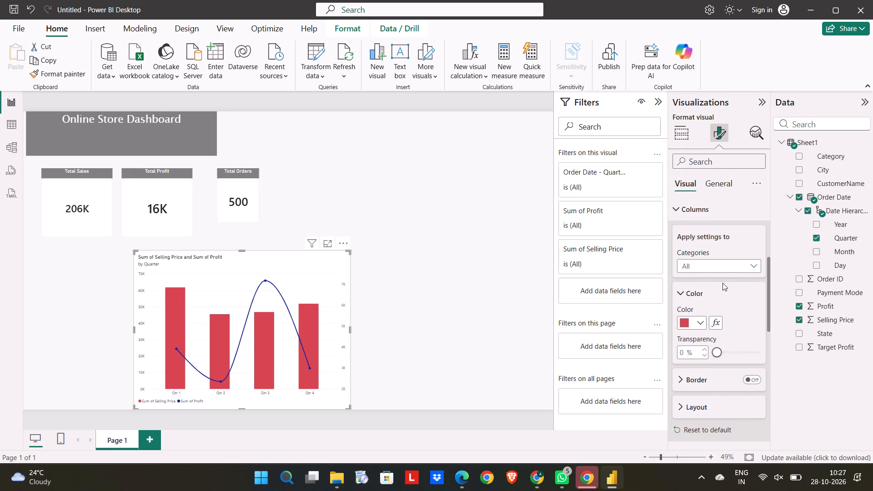
pyautogui.scroll(-3, 722, 283)
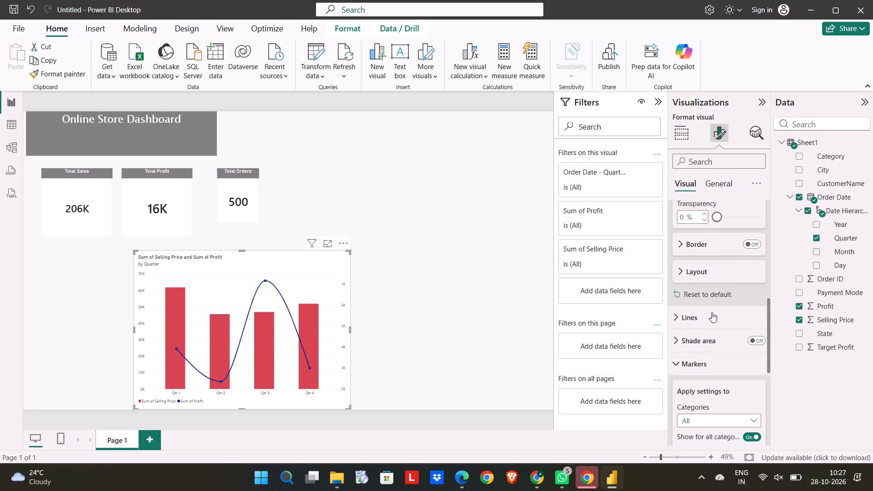
pyautogui.scroll(4, 712, 312)
pyautogui.scroll(-5, 712, 312)
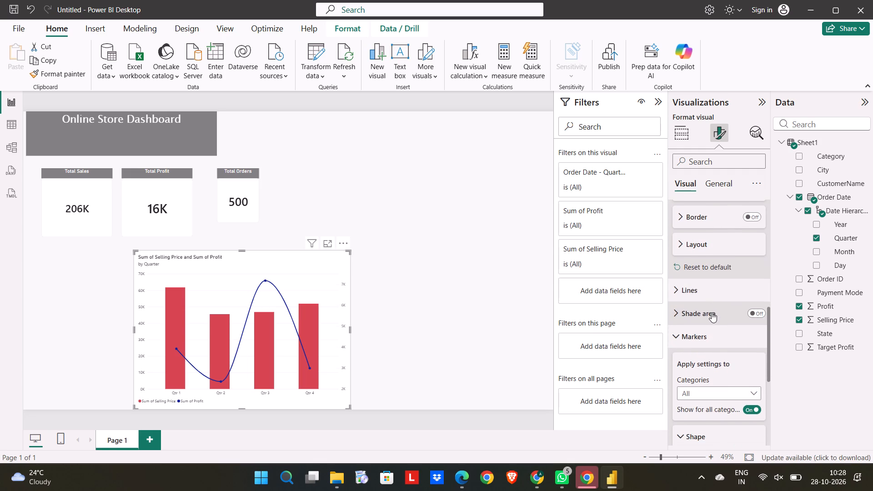
pyautogui.click(715, 300)
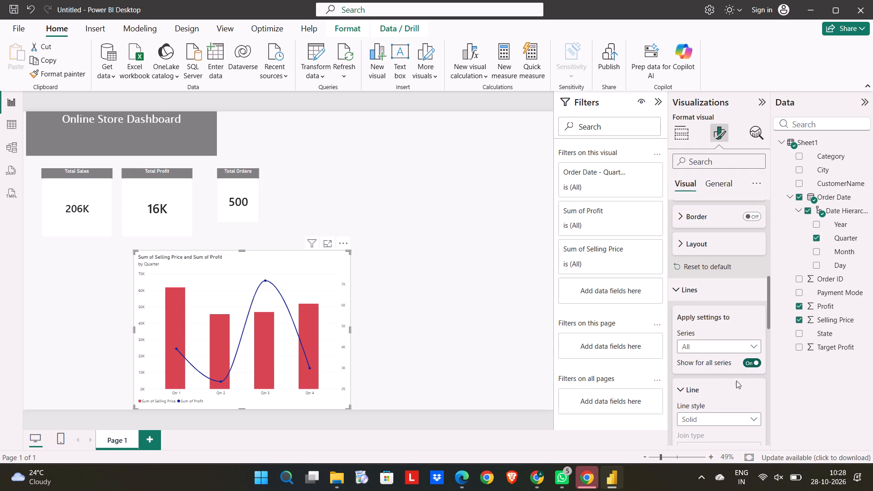
pyautogui.scroll(-1, 729, 392)
pyautogui.click(753, 349)
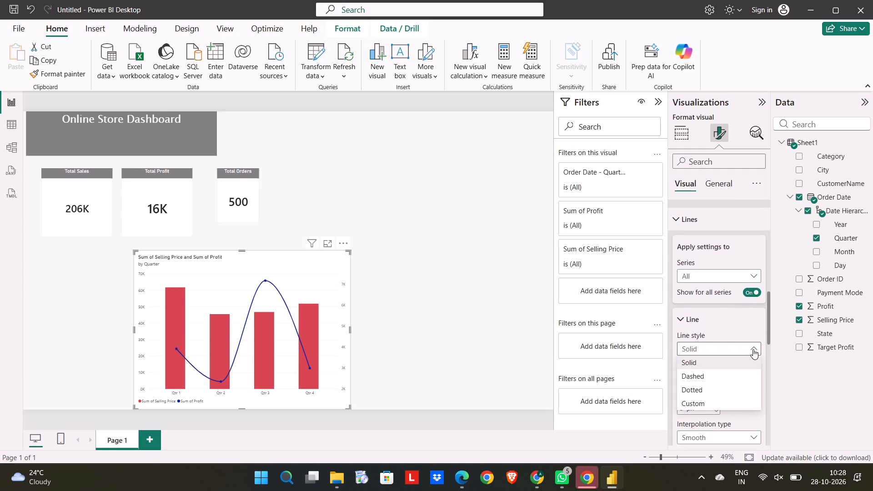
pyautogui.scroll(-3, 753, 349)
pyautogui.click(836, 417)
pyautogui.scroll(-2, 719, 419)
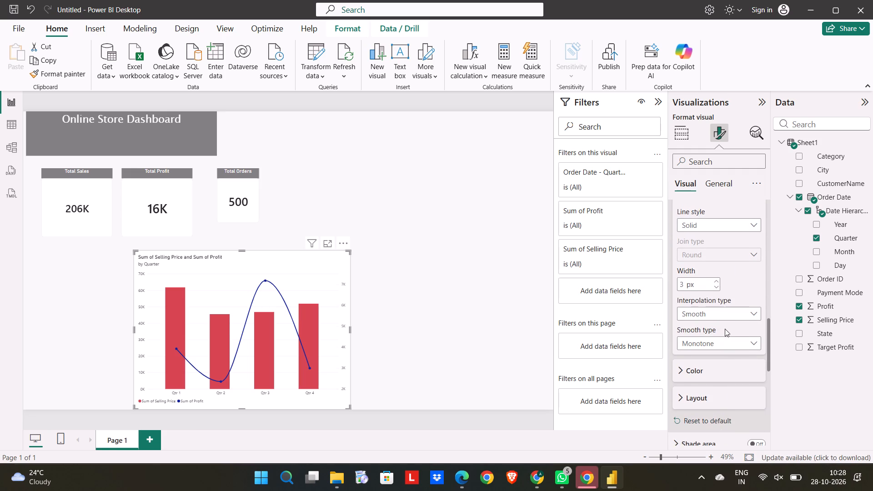
pyautogui.click(732, 315)
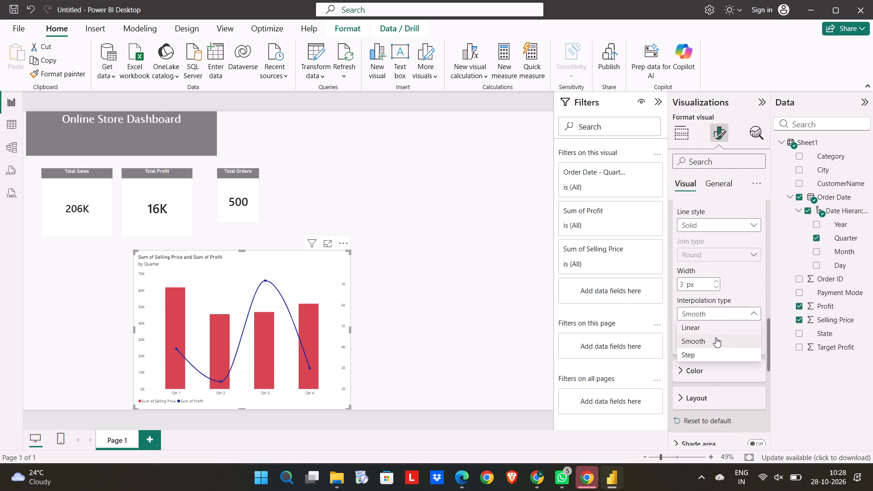
pyautogui.click(716, 328)
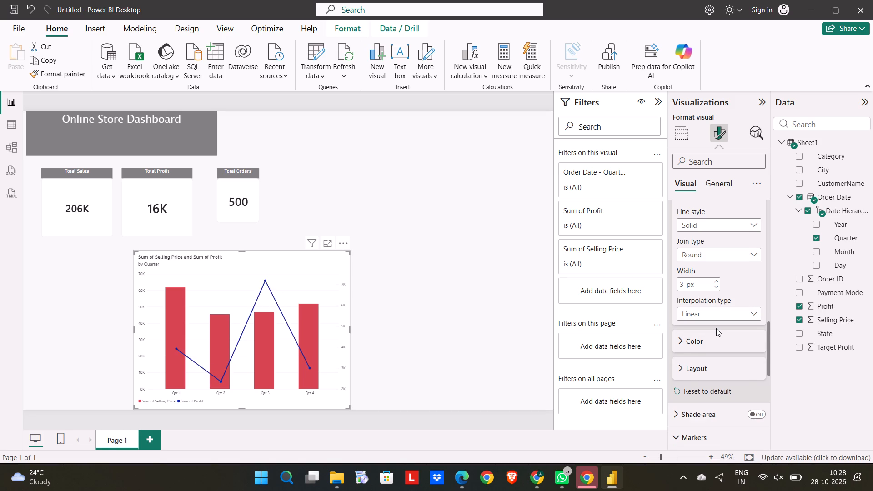
pyautogui.click(542, 357)
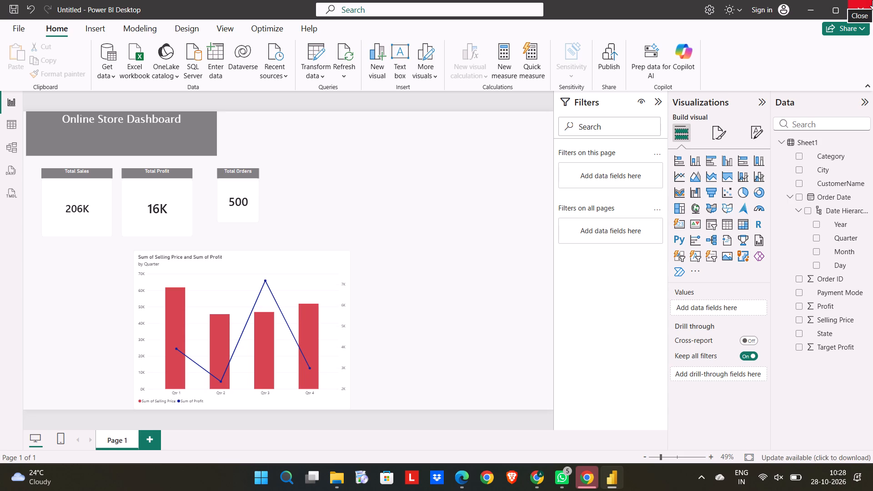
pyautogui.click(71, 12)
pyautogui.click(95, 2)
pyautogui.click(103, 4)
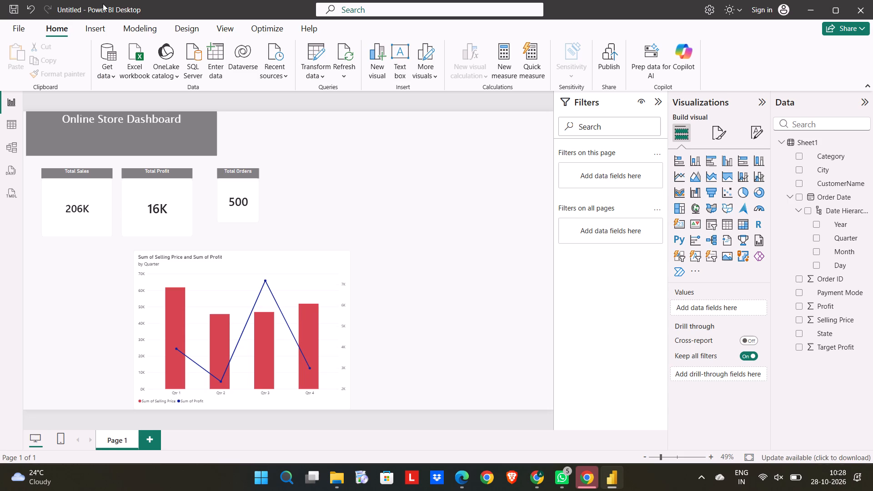
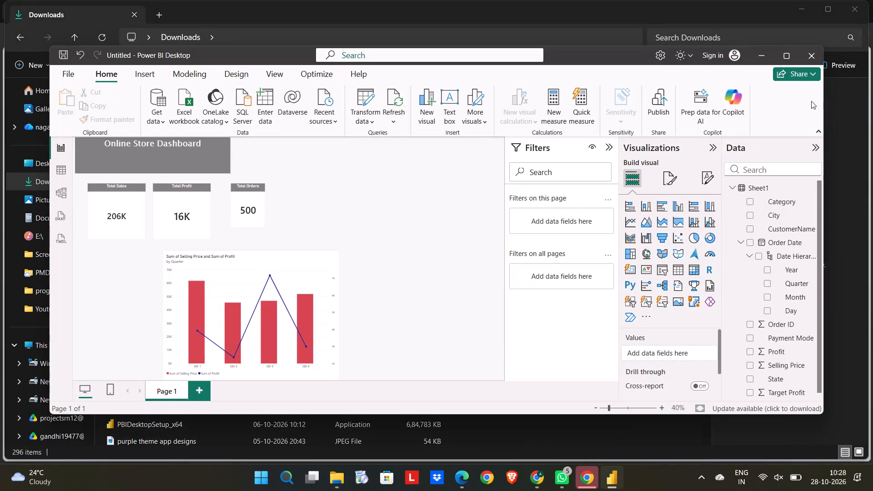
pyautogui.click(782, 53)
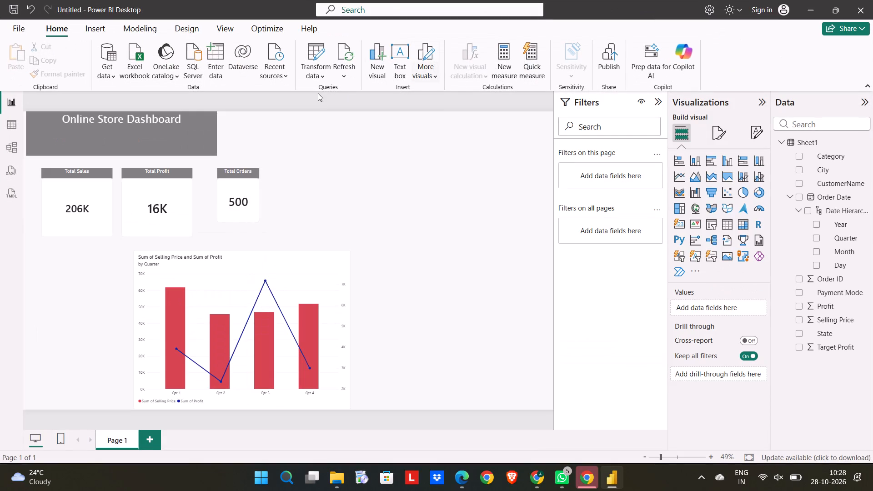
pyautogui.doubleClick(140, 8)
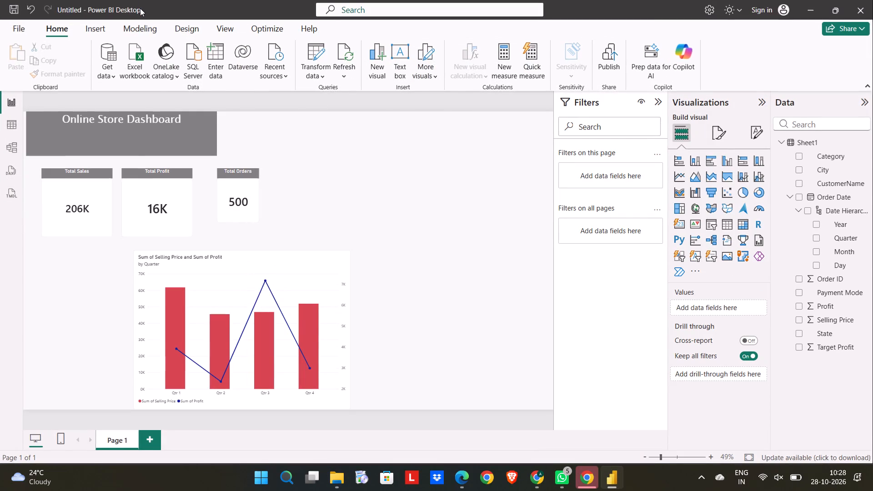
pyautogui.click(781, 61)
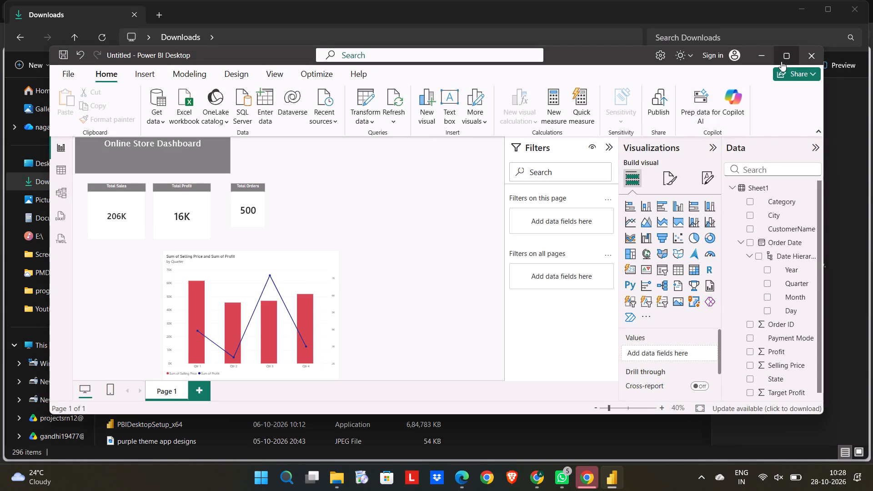
# Close the report and save its changes in the Downloads folder under the name Online store Dashboard.
pyautogui.click(862, 10)
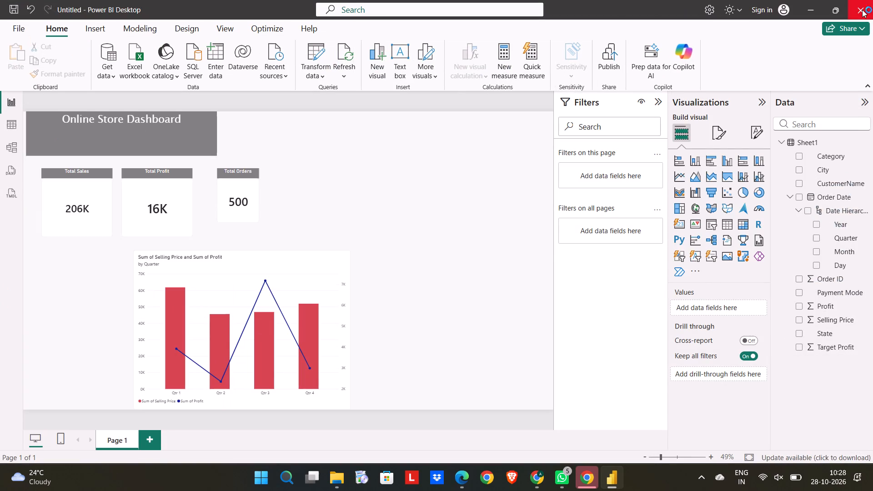
pyautogui.click(425, 259)
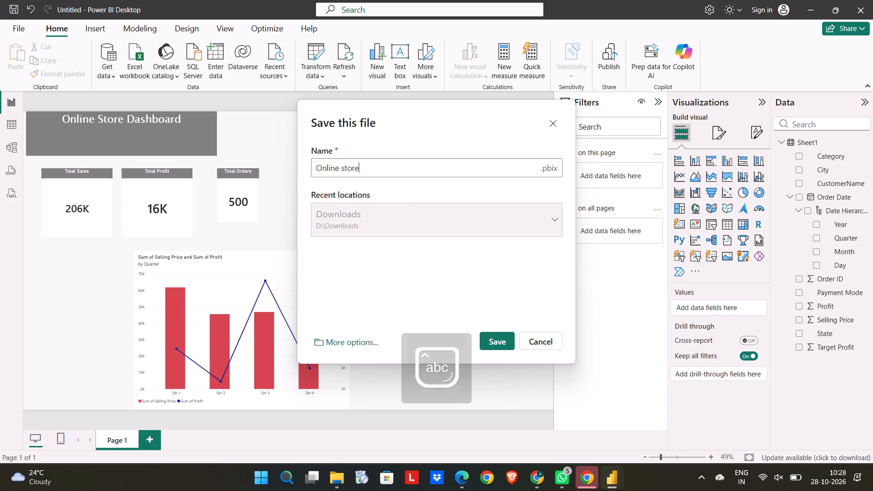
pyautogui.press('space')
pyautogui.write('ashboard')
pyautogui.click(494, 335)
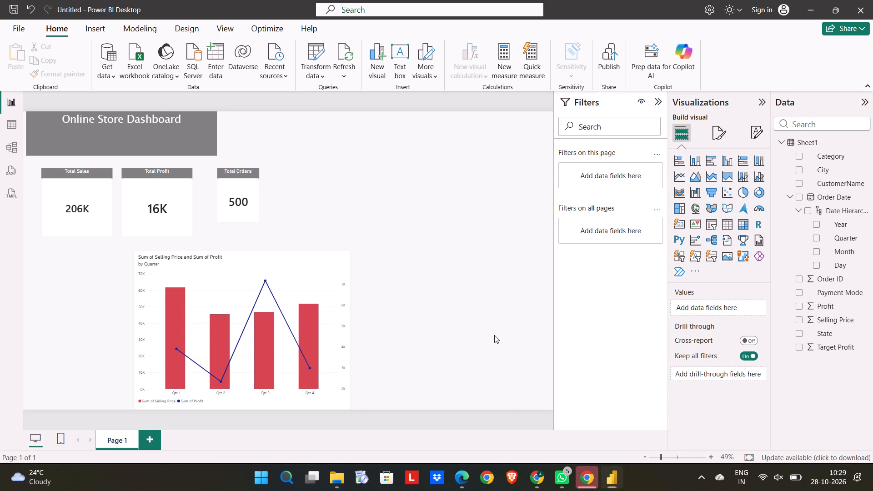